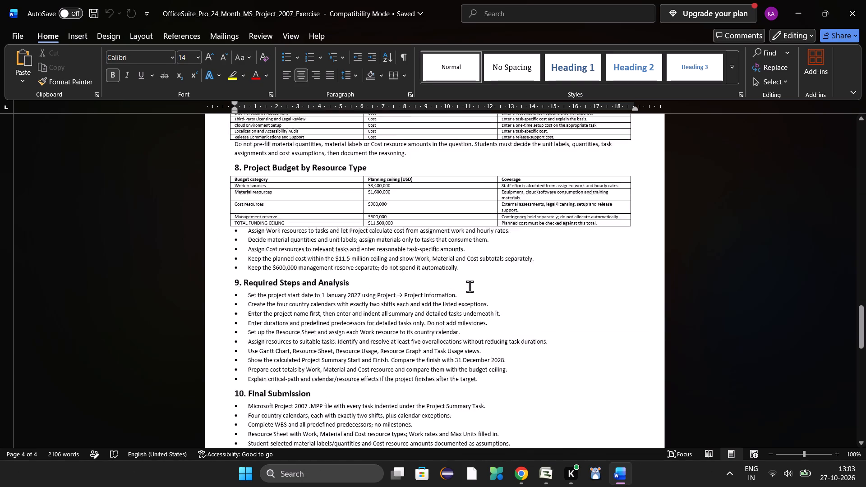
Review the exercise document's budget, required steps, calendar exceptions and WBS task table.
scroll(470, 286, up, 2)
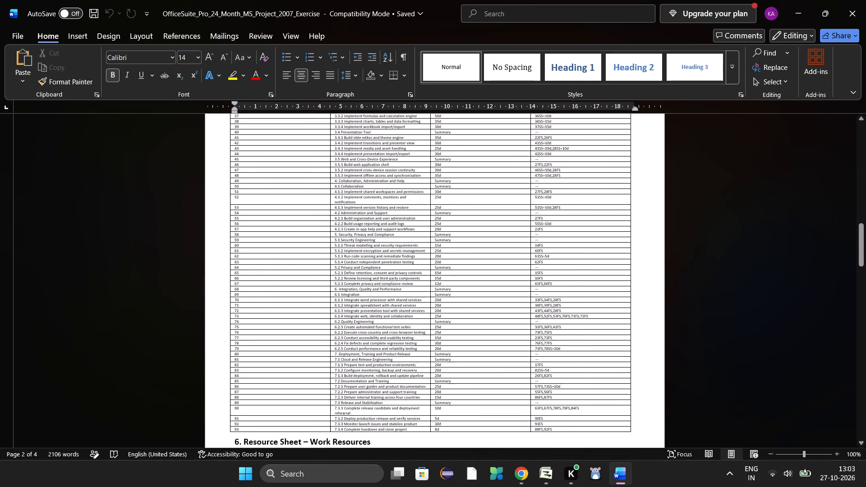
scroll(470, 286, up, 3)
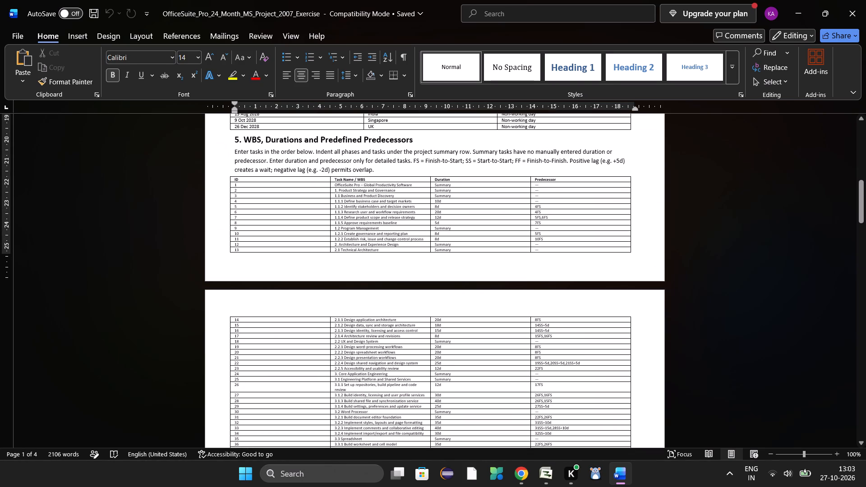
scroll(470, 286, up, 3)
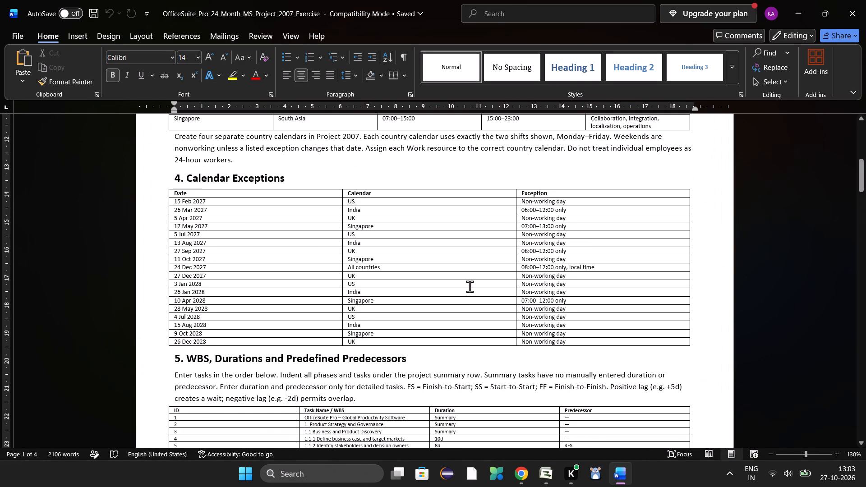
ctrl+scroll(470, 286, up, 2)
scroll(470, 286, down, 1)
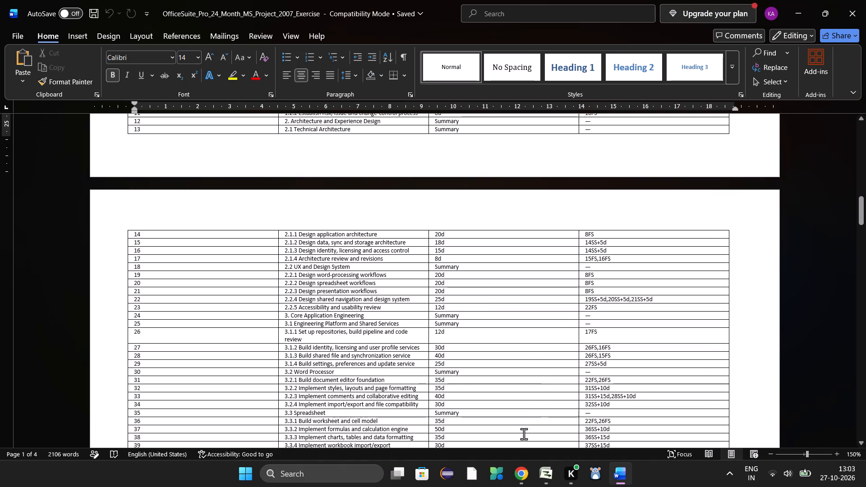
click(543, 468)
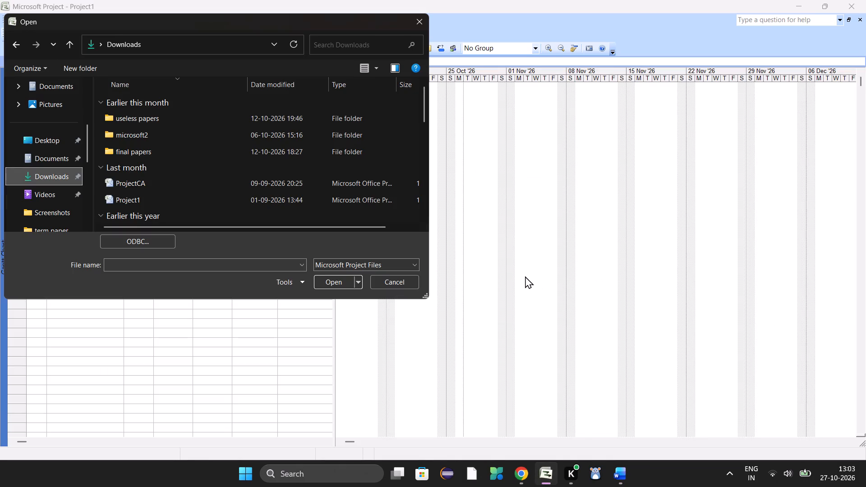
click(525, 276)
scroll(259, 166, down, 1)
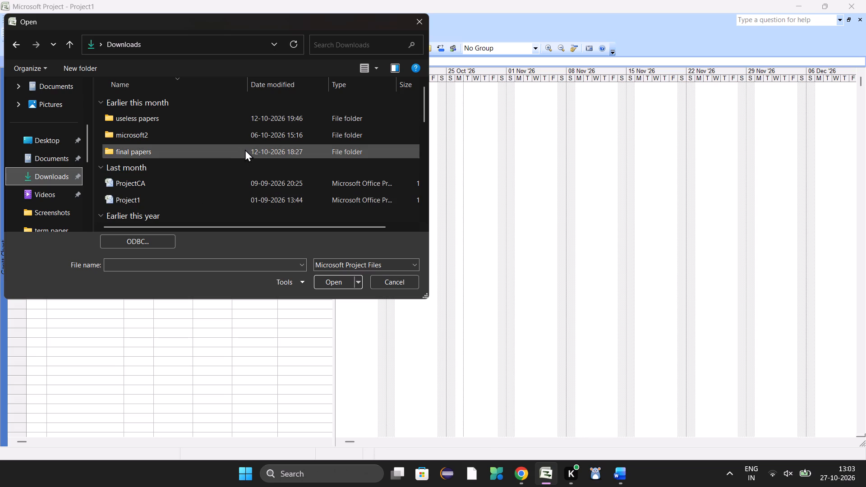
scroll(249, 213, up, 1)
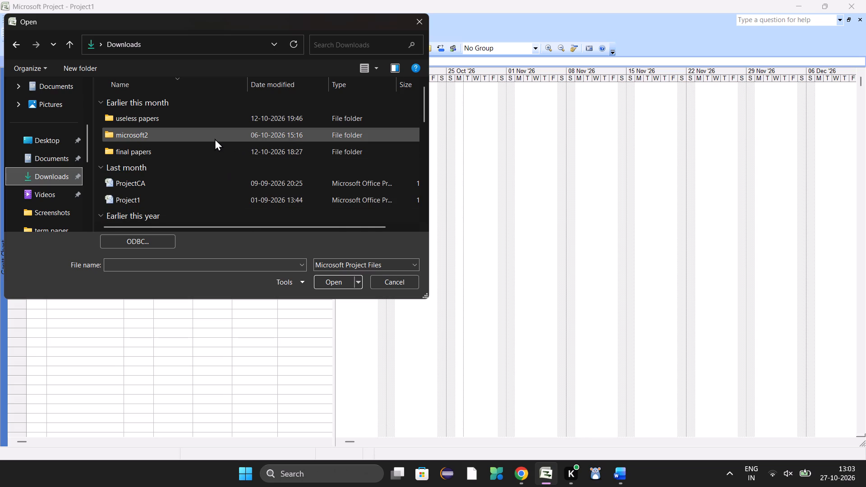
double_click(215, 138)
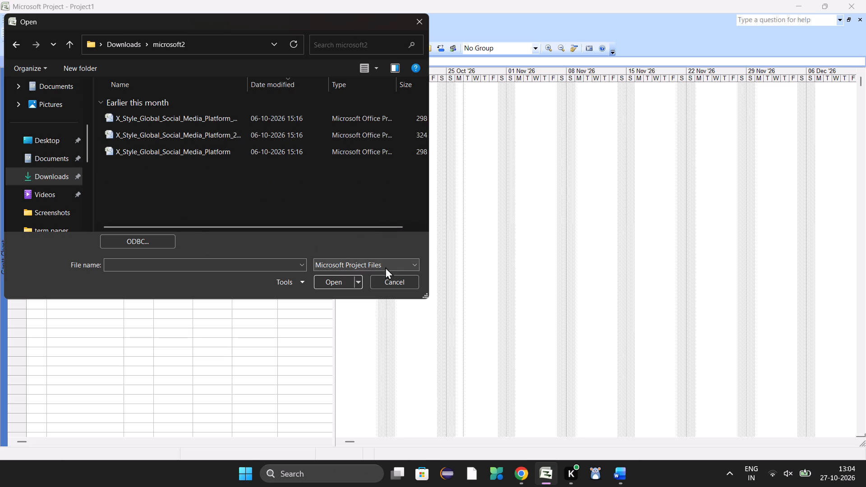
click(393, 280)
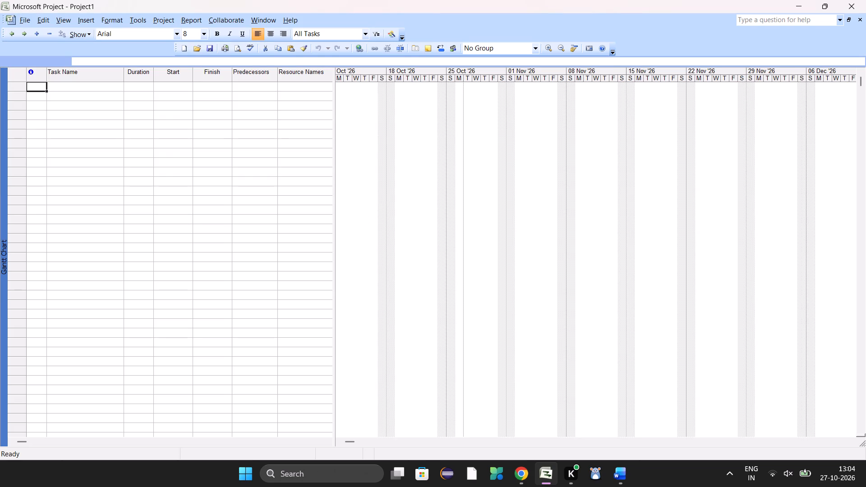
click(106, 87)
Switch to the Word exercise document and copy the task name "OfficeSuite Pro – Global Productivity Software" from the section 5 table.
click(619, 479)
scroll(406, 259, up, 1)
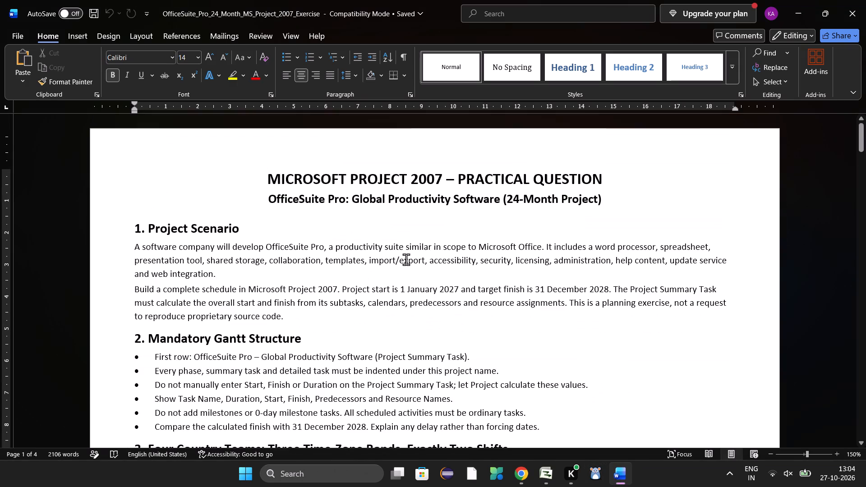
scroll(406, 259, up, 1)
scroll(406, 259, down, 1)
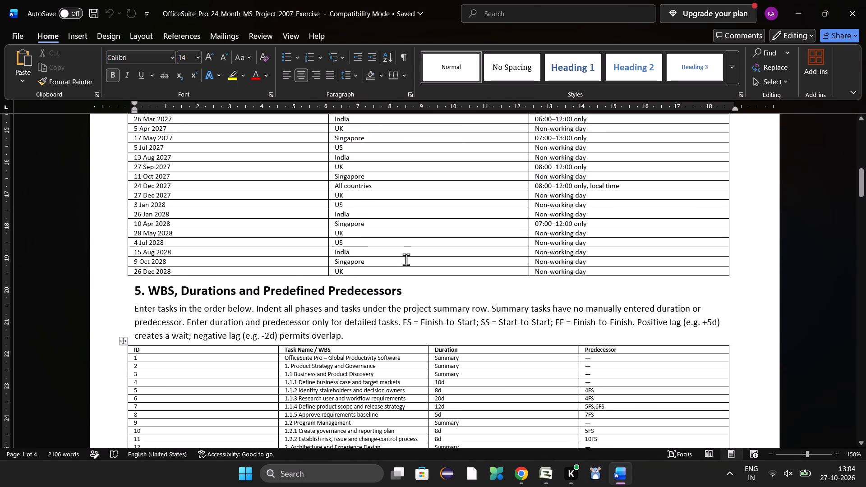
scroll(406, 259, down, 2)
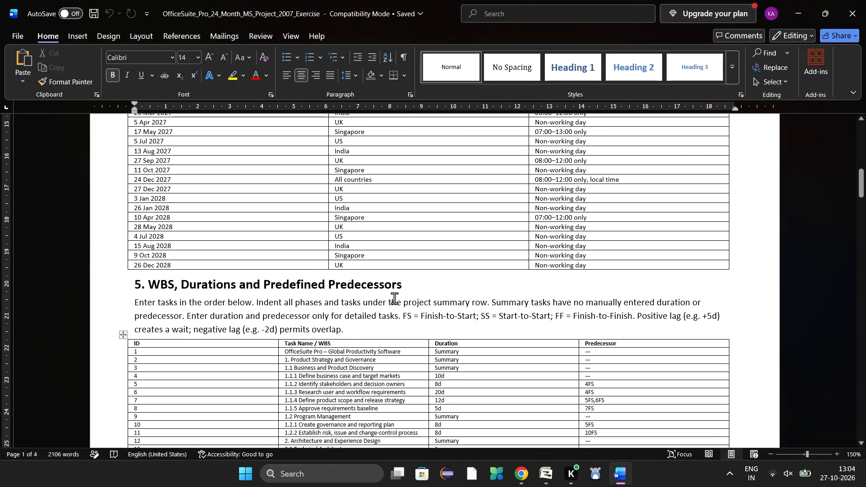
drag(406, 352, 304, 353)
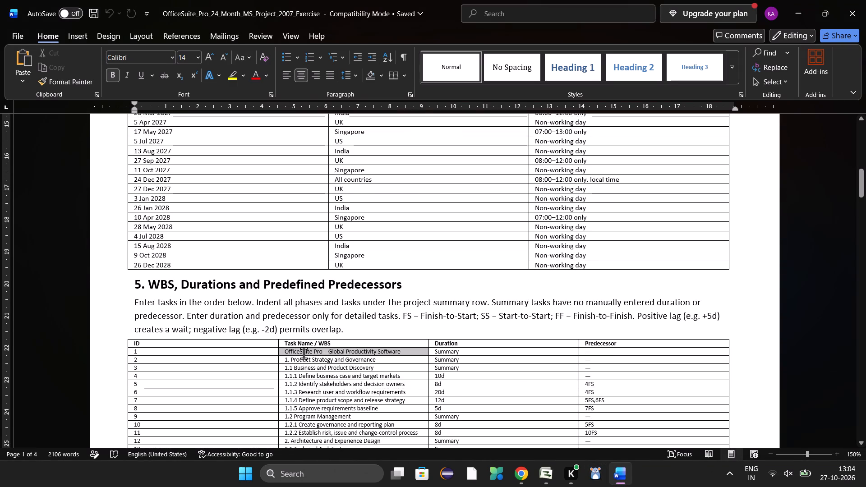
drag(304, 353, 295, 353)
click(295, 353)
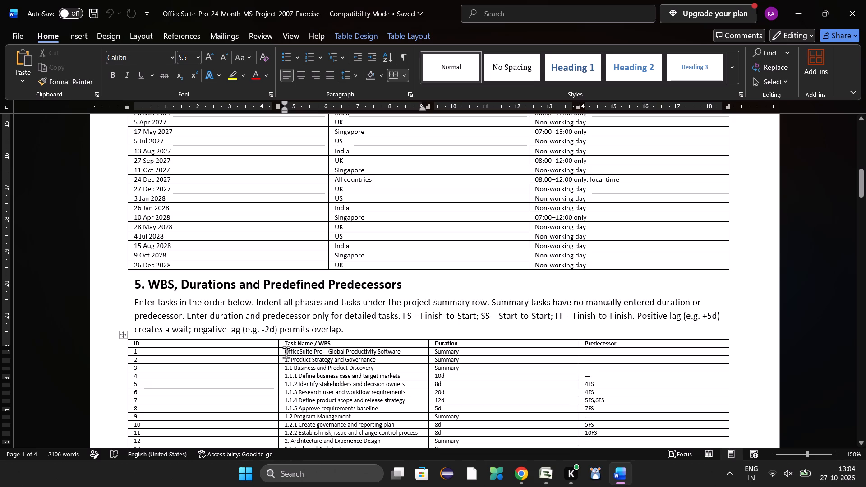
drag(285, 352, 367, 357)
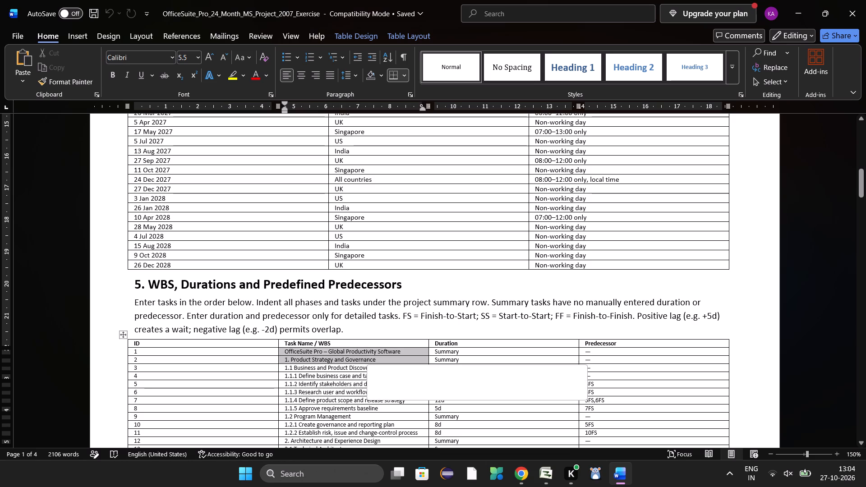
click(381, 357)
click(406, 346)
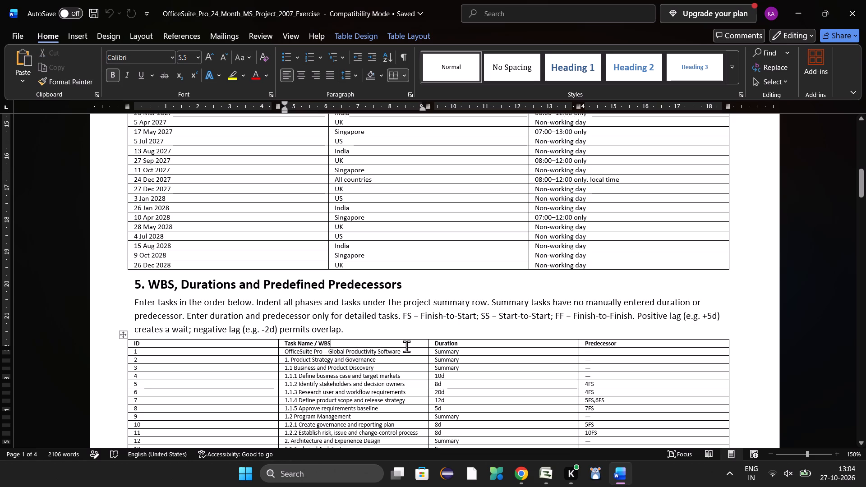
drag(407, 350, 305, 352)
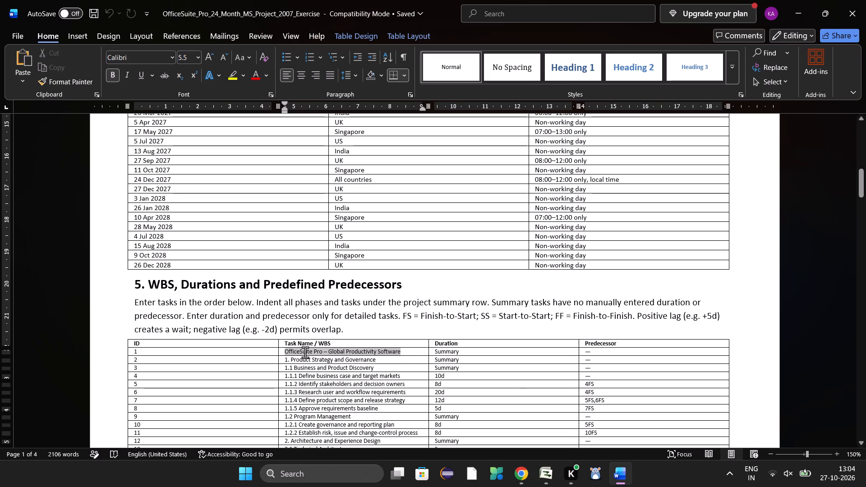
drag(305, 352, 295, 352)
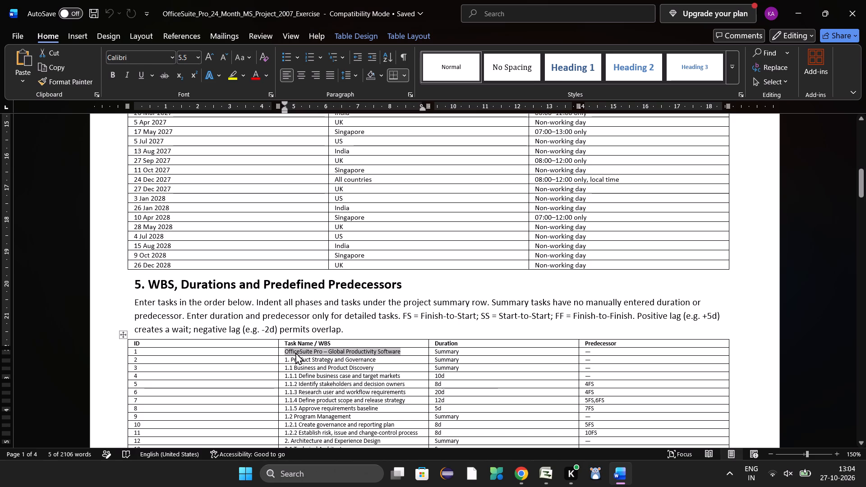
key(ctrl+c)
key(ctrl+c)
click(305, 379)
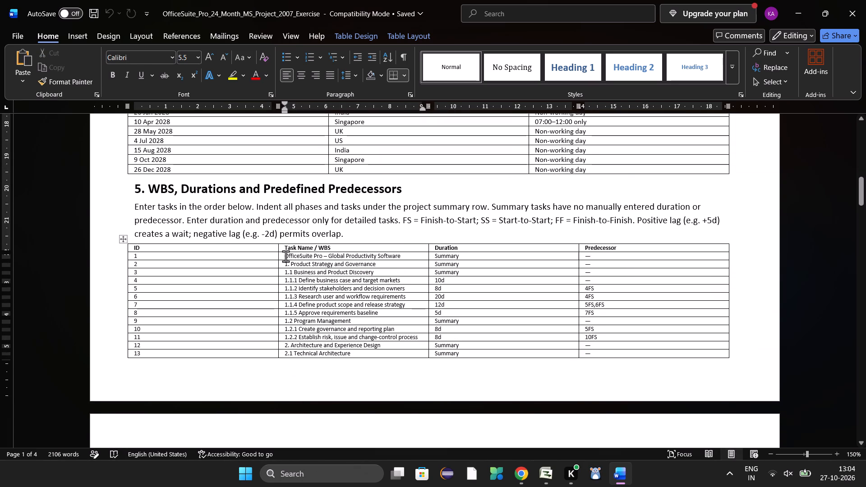
Copy all task names, IDs 1 to 93, from the Task Name / WBS column of the Word document's section 5 table.
drag(285, 256, 356, 452)
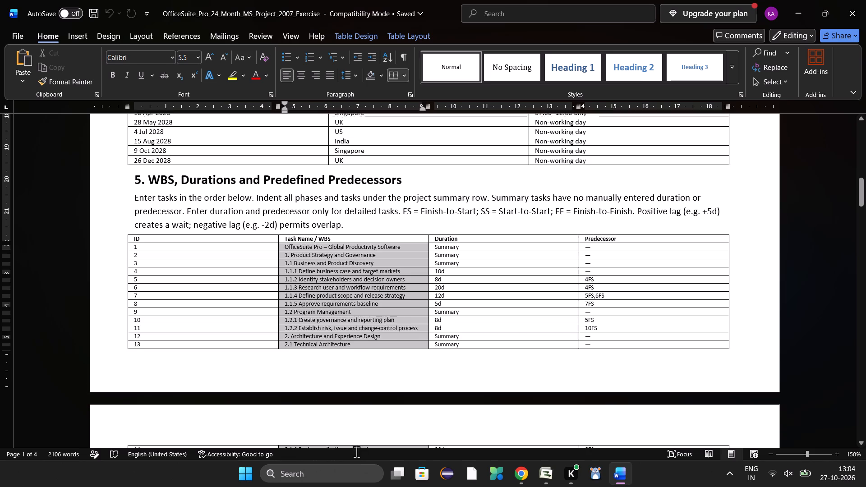
drag(356, 452, 357, 461)
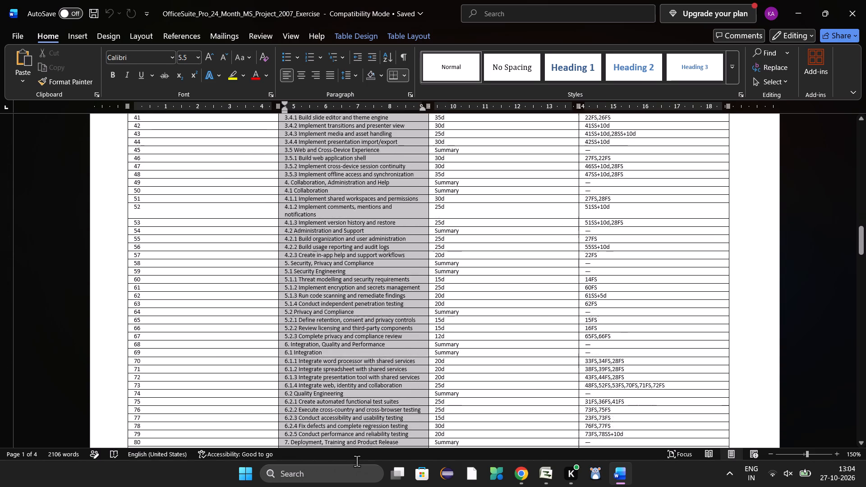
drag(357, 461, 408, 270)
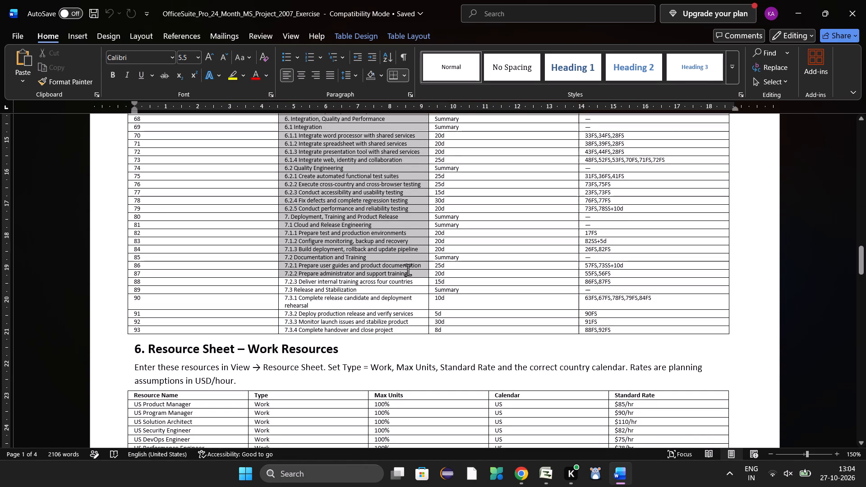
drag(408, 270, 413, 326)
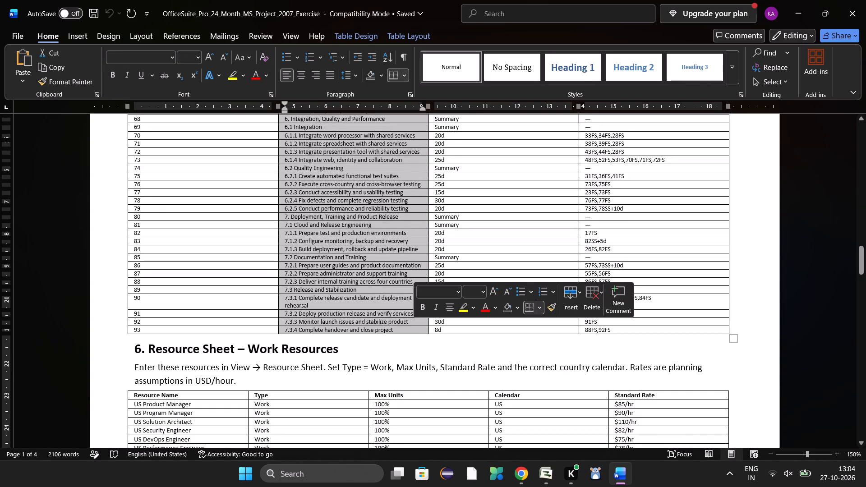
key(ctrl+c)
key(ctrl+c)
key(ctrl+c)
key(ctrl+c)
key(ctrl+c)
Switch to Microsoft Project and paste the copied task names into the Task Name column of Project1, starting at the first row.
scroll(413, 326, up, 2)
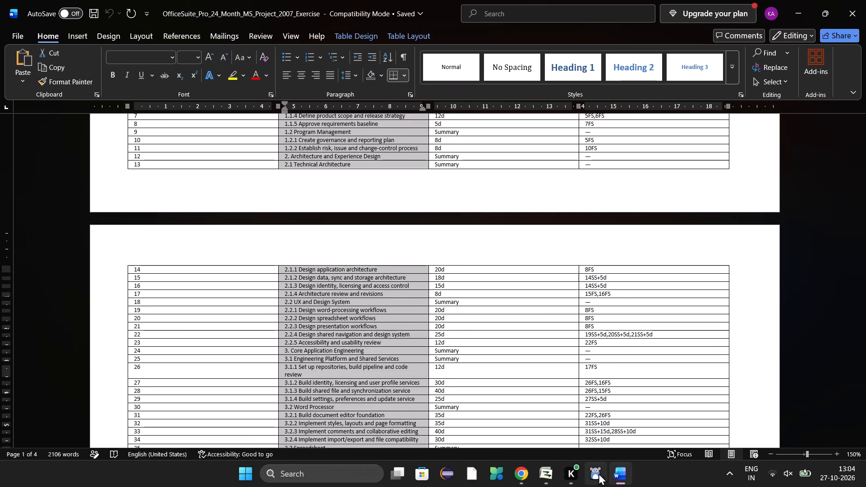
click(526, 479)
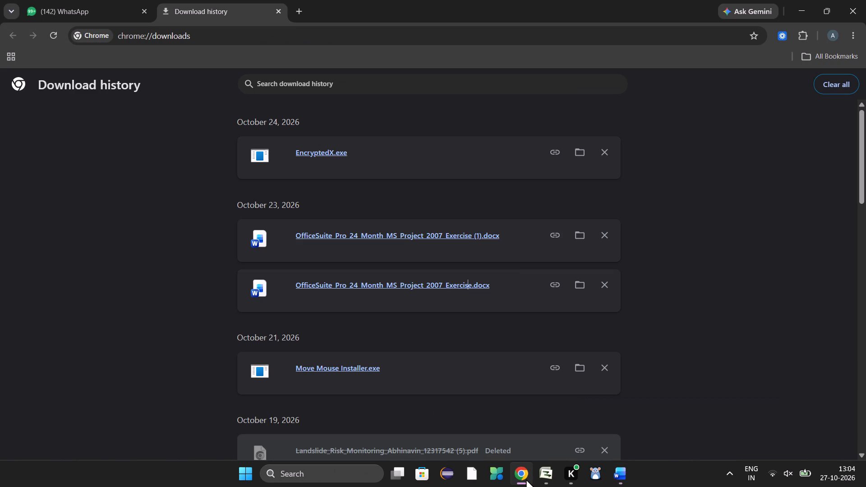
click(547, 479)
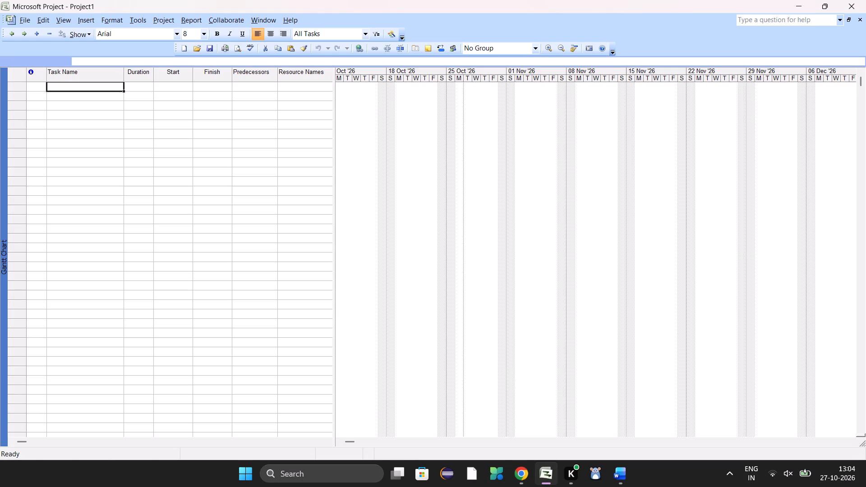
click(108, 88)
key(ctrl+v)
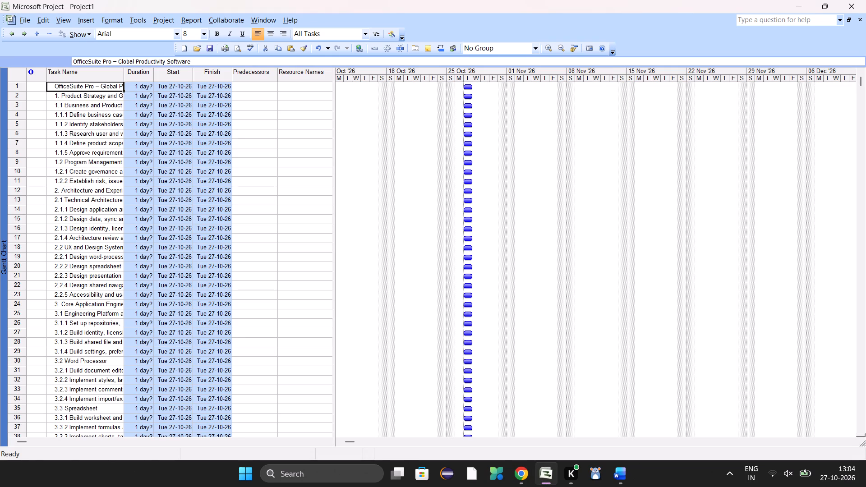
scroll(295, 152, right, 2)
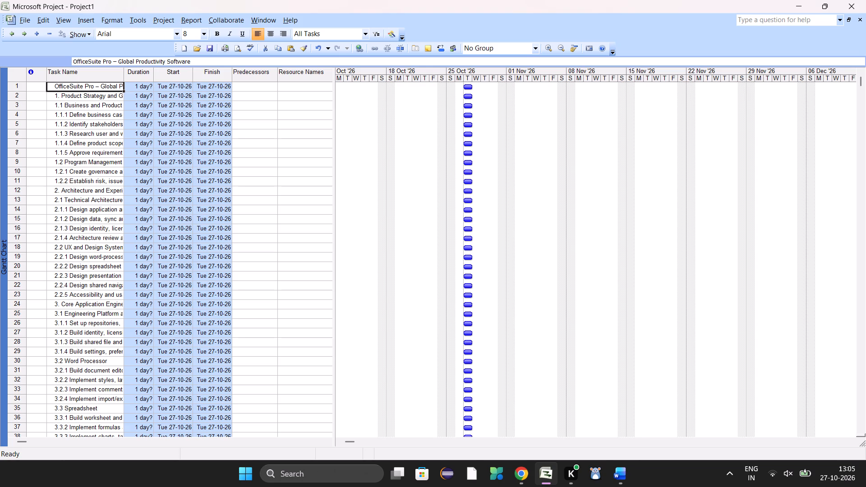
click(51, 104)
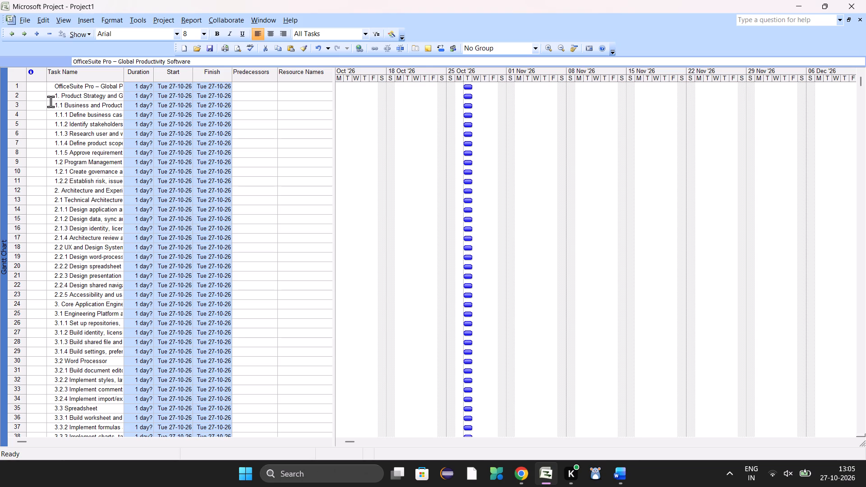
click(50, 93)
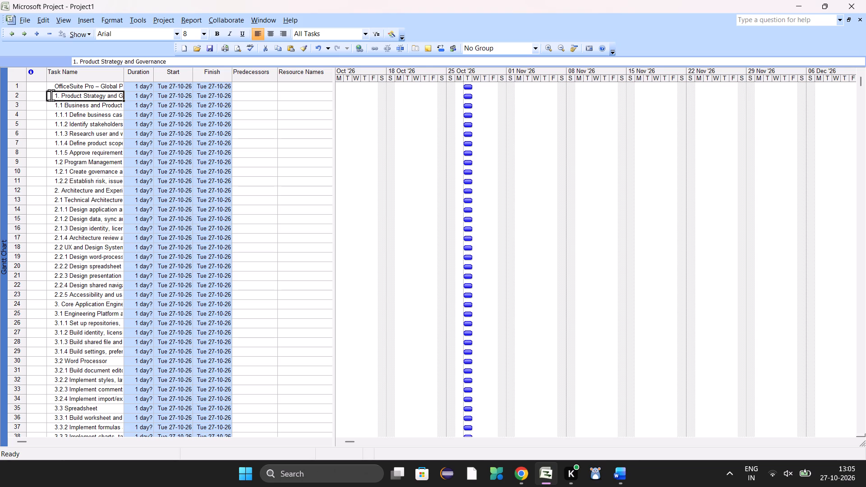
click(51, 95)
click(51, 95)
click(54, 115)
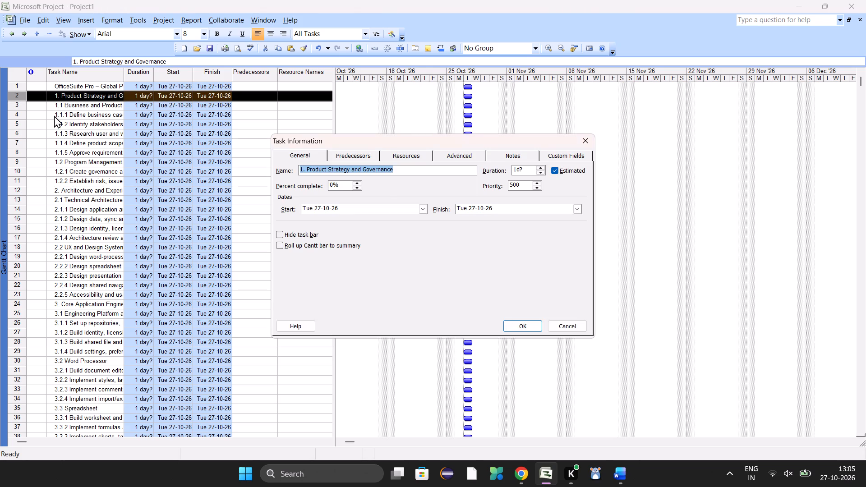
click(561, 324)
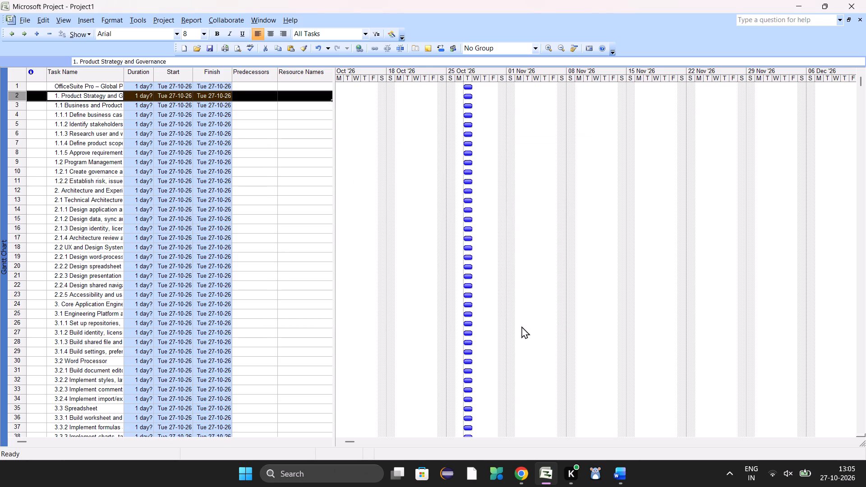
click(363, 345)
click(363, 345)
Indent tasks 2 to 93 one outline level so they become subtasks of the OfficeSuite Pro project task in row 1.
click(321, 254)
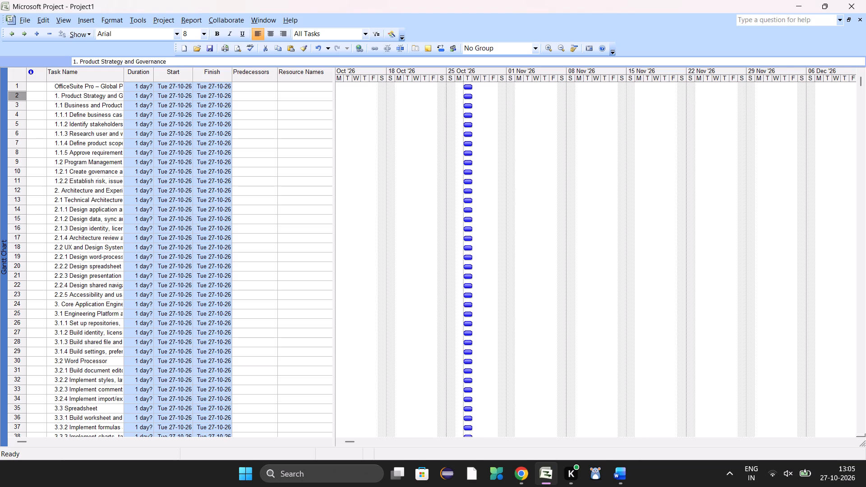
drag(28, 92, 236, 469)
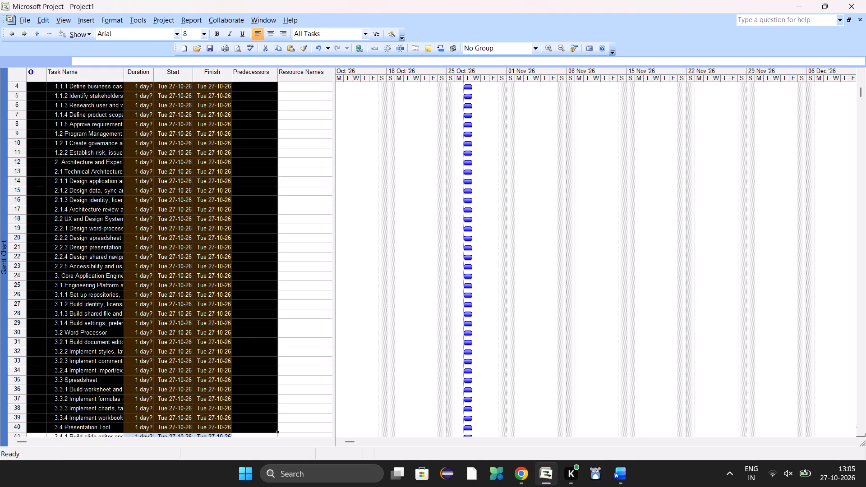
drag(236, 469, 230, 411)
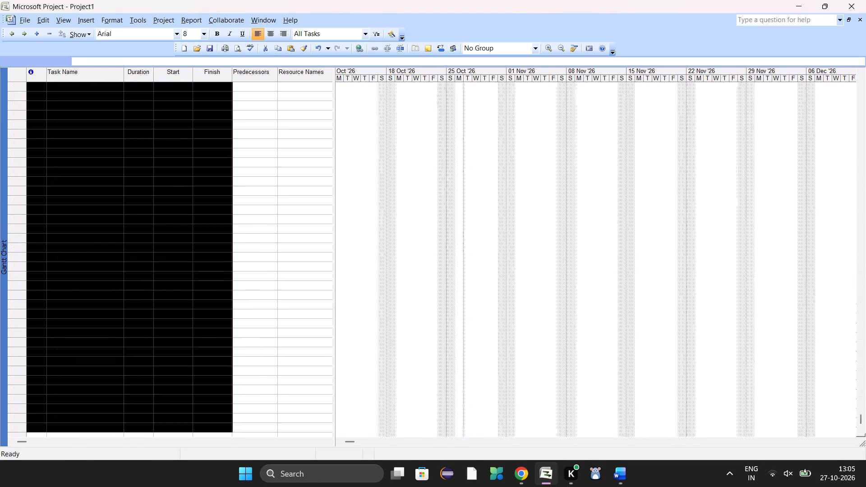
drag(230, 411, 241, 267)
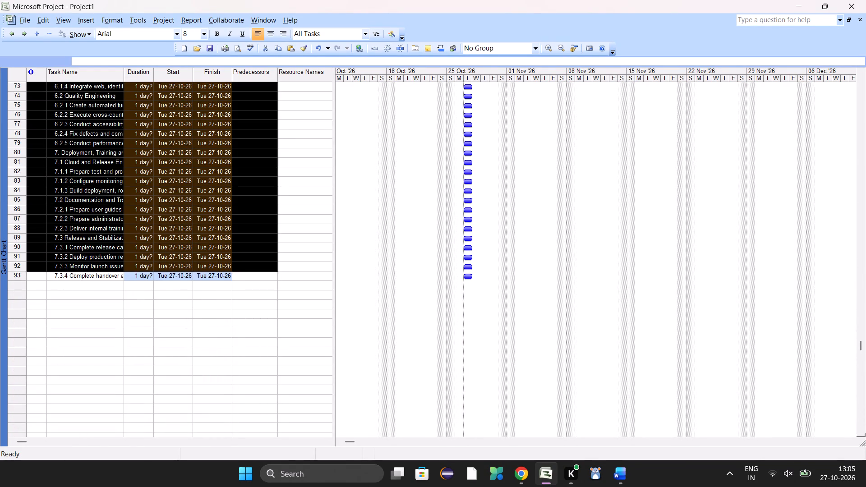
drag(241, 267, 227, 279)
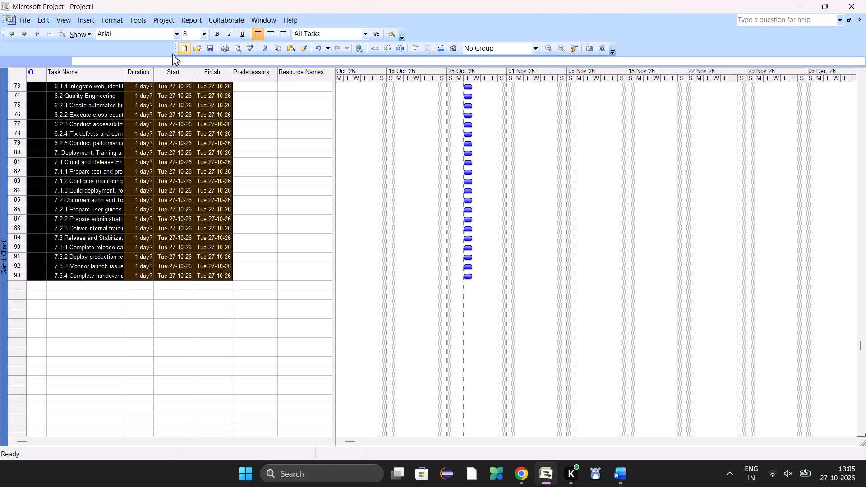
click(23, 36)
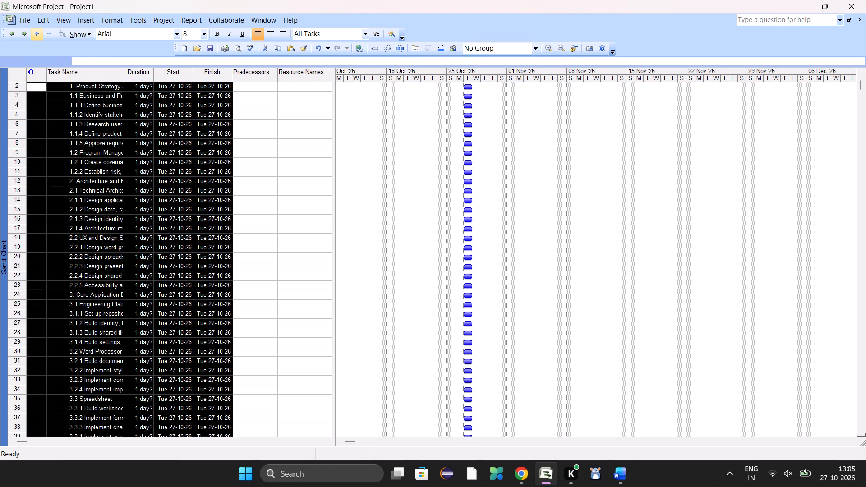
scroll(299, 224, up, 13)
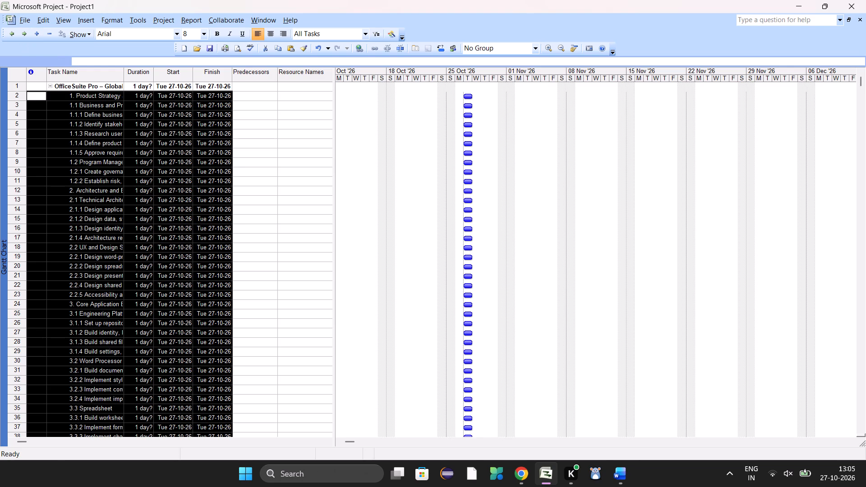
Indent task 3, "1.1 Business and Product Discovery", one level beneath "1. Product Strategy and Governance".
click(55, 95)
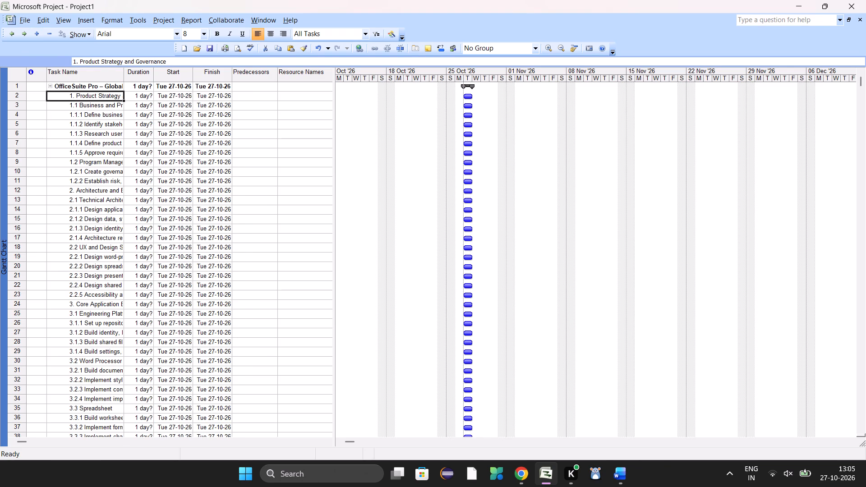
click(51, 150)
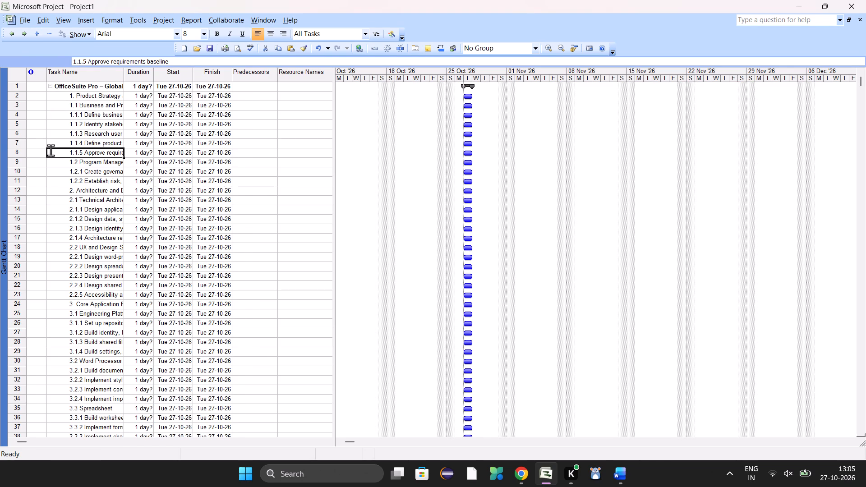
click(46, 99)
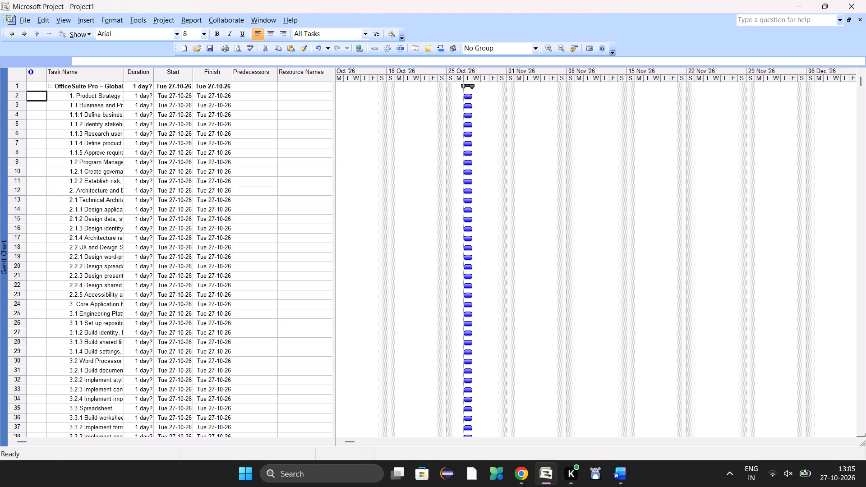
click(50, 111)
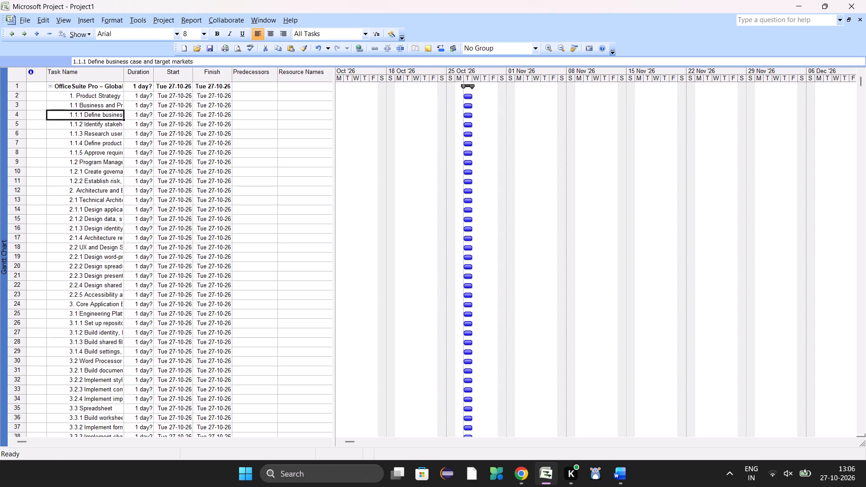
drag(48, 103, 178, 110)
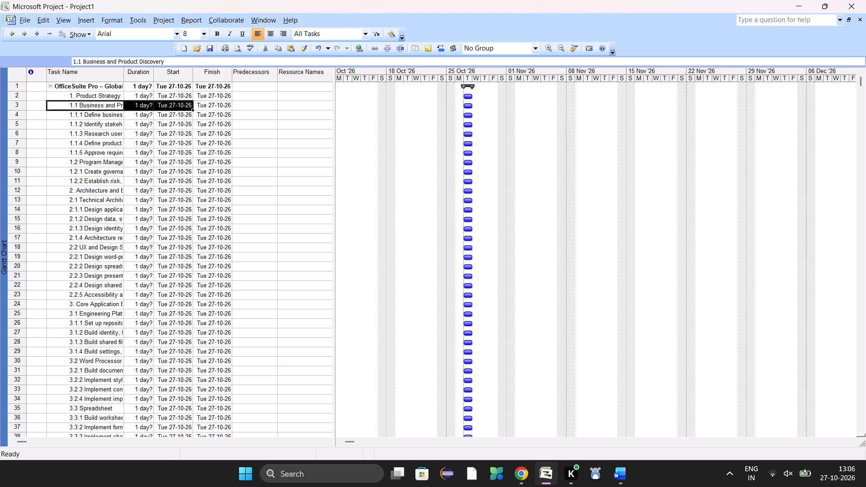
drag(178, 110, 187, 109)
click(288, 181)
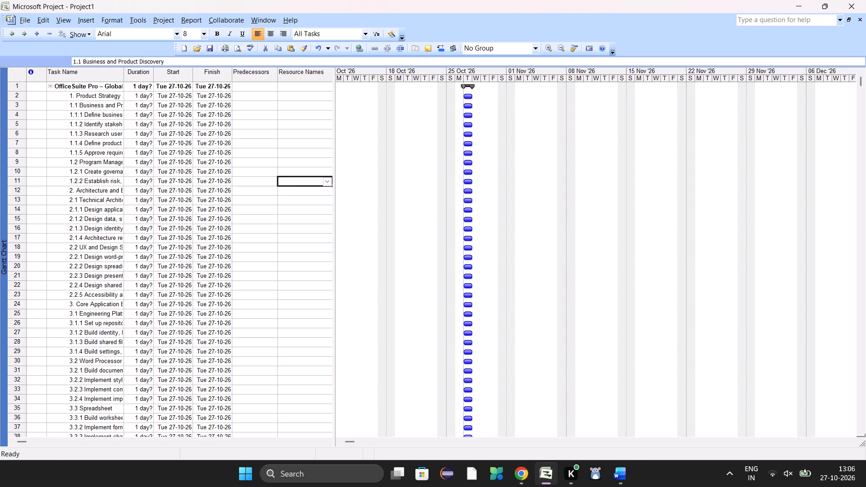
drag(48, 101, 165, 105)
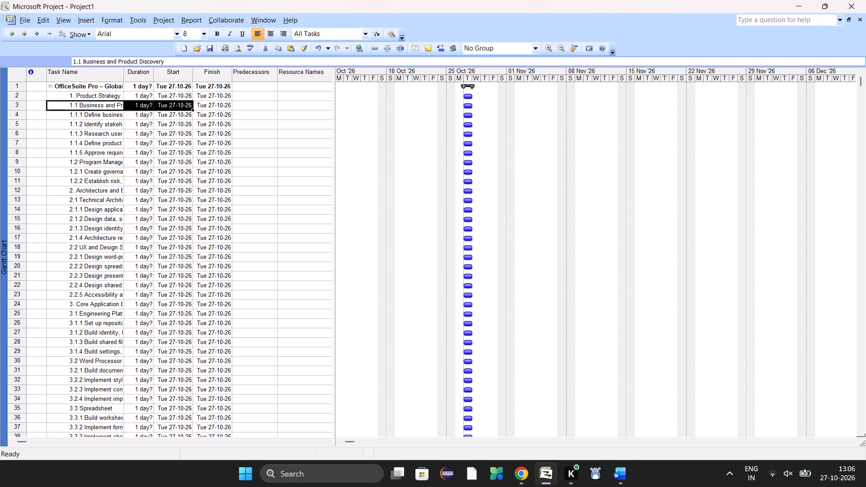
drag(165, 105, 201, 106)
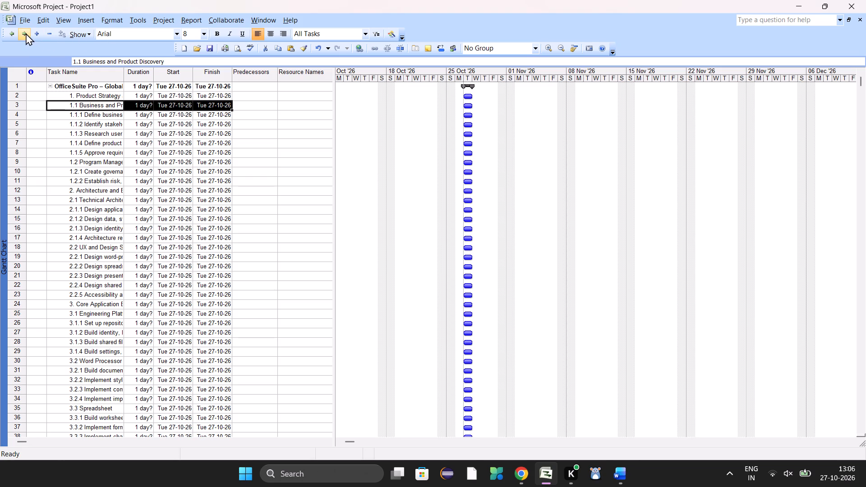
click(26, 33)
Indent task 4, "1.1.1 Define business case and target markets", one outline level.
click(51, 175)
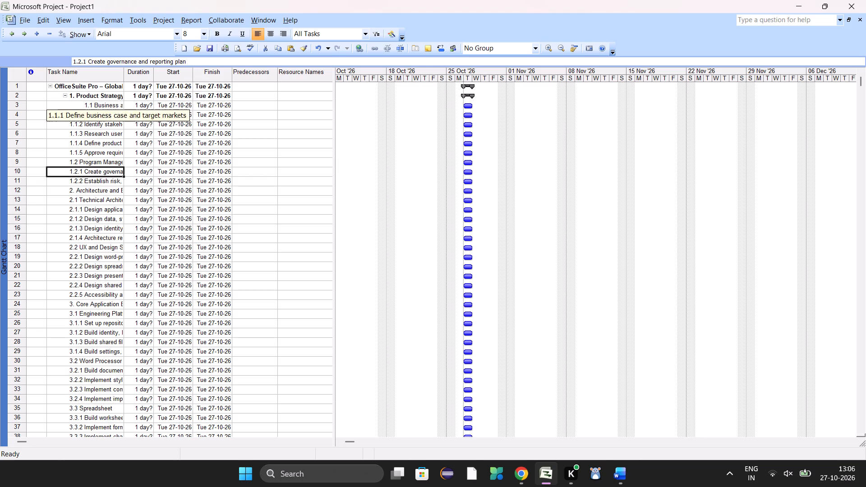
drag(49, 112, 211, 112)
click(25, 37)
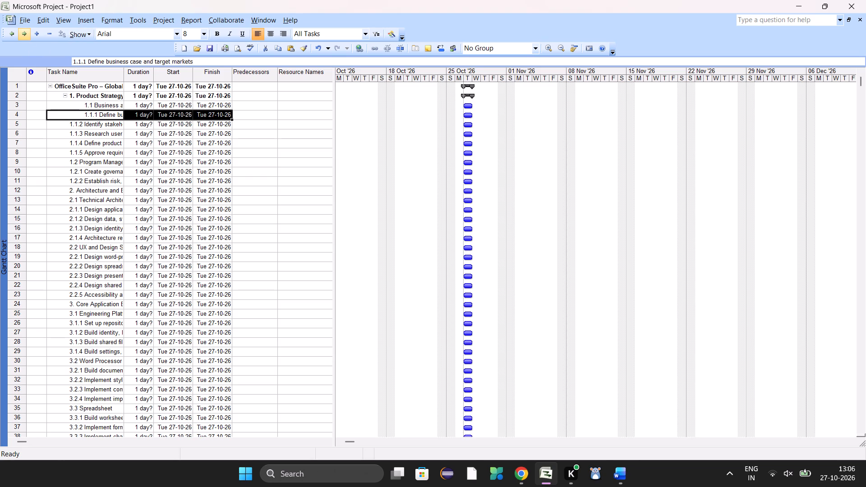
click(273, 149)
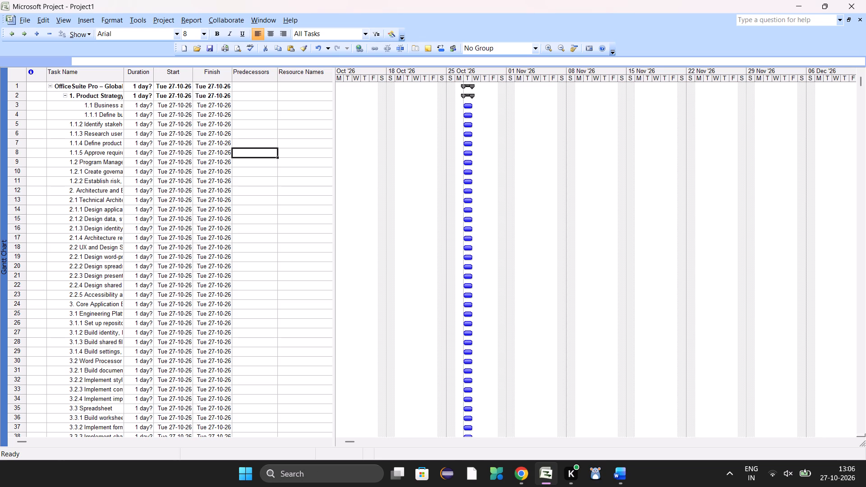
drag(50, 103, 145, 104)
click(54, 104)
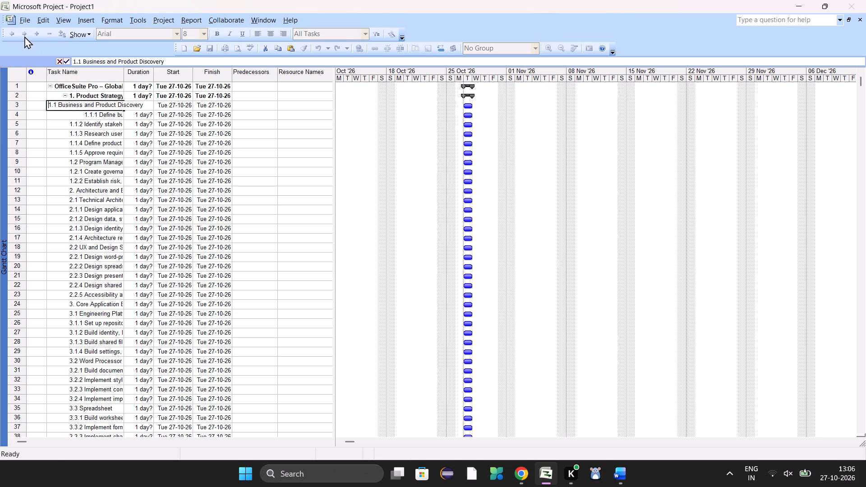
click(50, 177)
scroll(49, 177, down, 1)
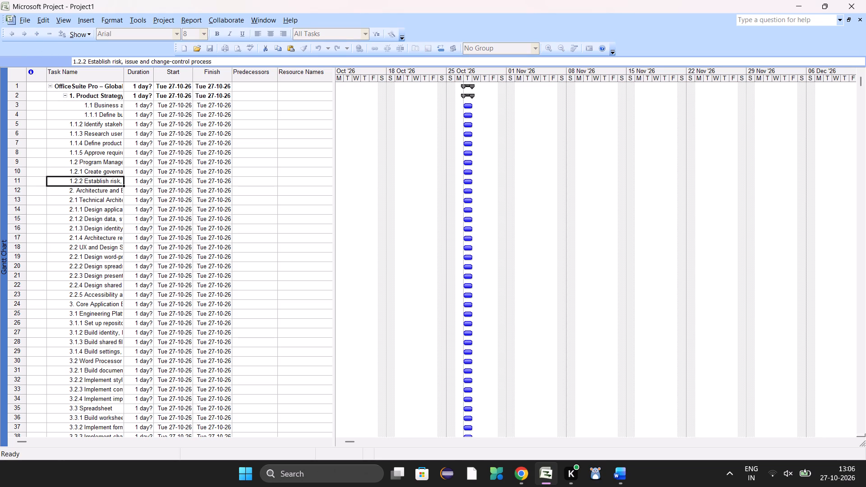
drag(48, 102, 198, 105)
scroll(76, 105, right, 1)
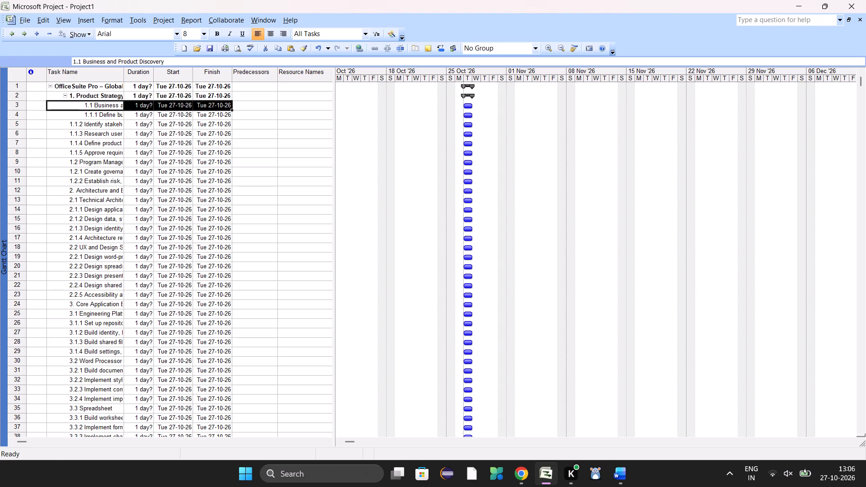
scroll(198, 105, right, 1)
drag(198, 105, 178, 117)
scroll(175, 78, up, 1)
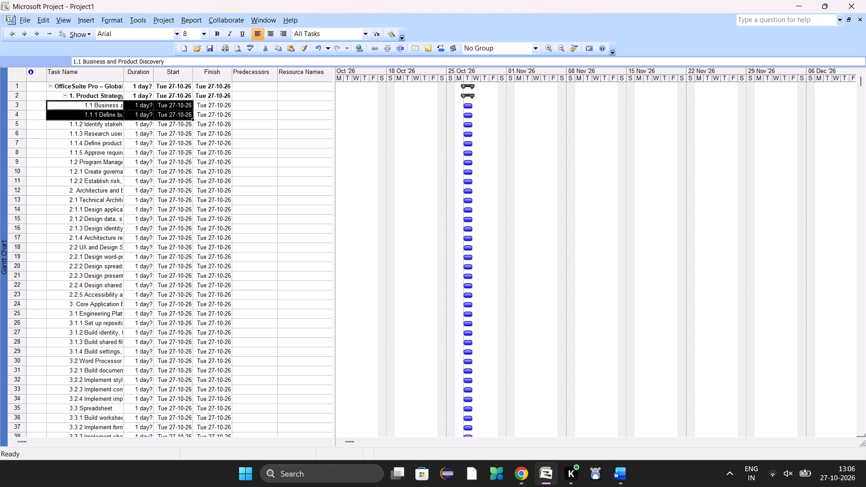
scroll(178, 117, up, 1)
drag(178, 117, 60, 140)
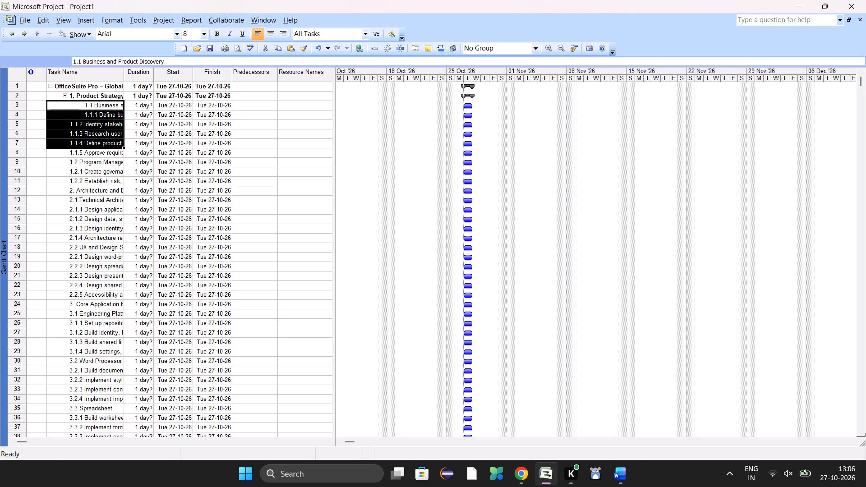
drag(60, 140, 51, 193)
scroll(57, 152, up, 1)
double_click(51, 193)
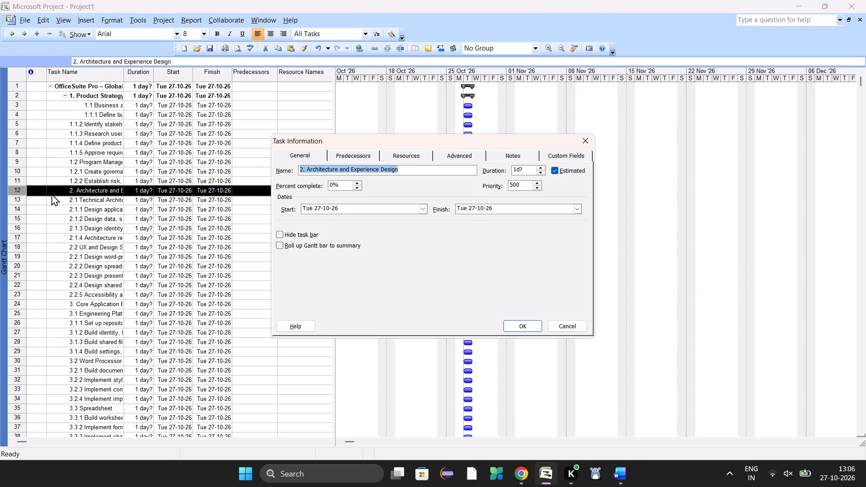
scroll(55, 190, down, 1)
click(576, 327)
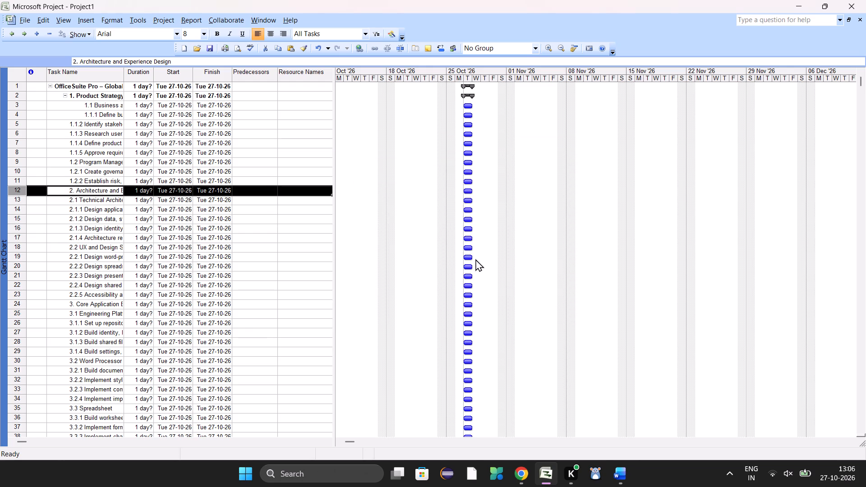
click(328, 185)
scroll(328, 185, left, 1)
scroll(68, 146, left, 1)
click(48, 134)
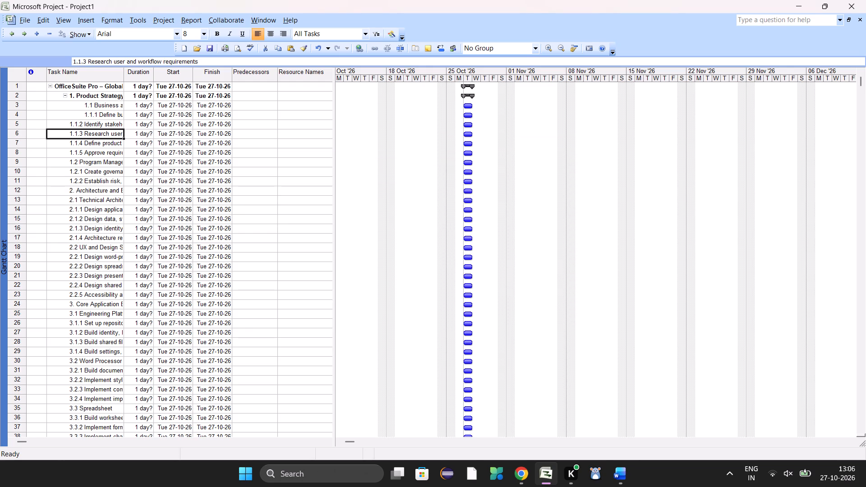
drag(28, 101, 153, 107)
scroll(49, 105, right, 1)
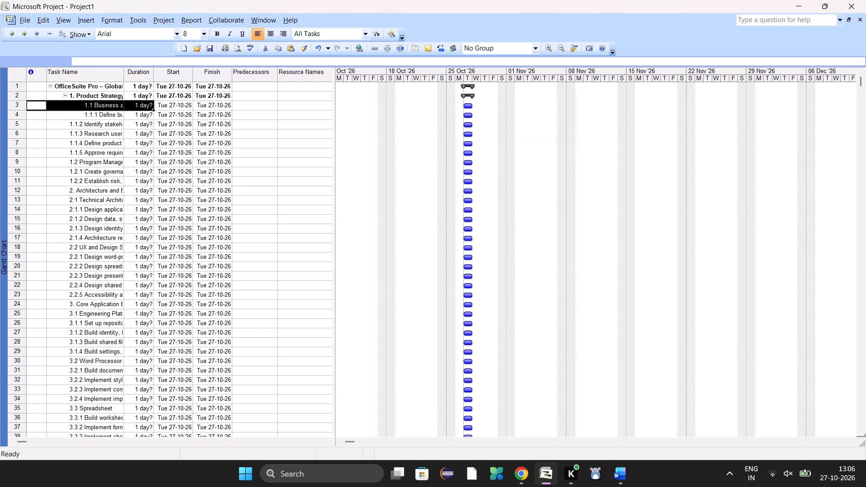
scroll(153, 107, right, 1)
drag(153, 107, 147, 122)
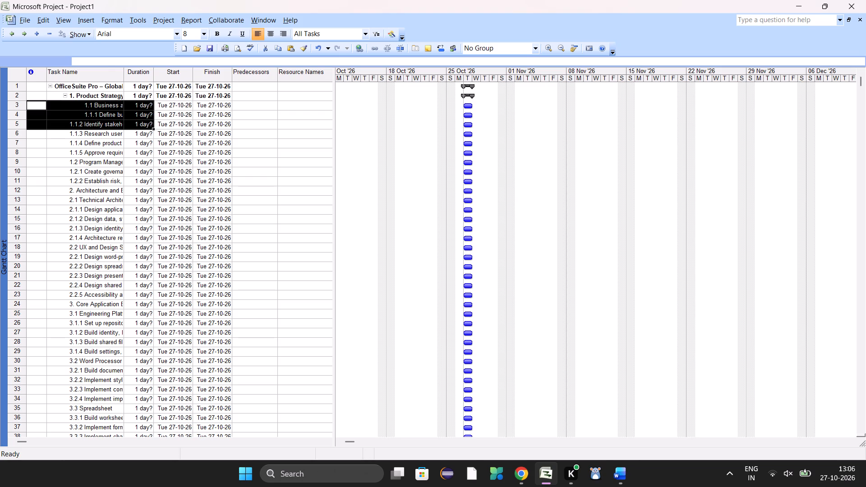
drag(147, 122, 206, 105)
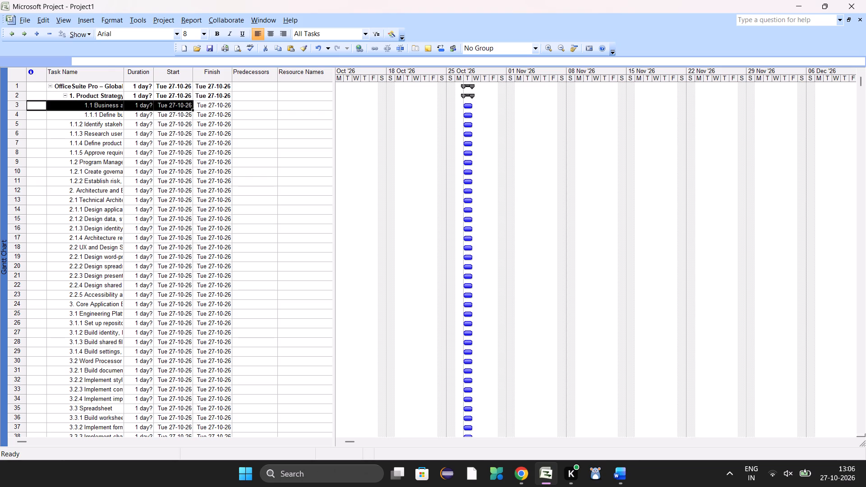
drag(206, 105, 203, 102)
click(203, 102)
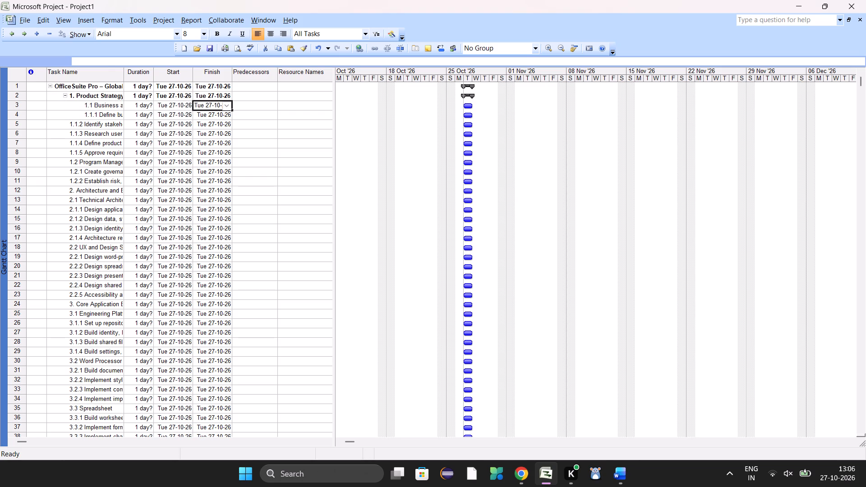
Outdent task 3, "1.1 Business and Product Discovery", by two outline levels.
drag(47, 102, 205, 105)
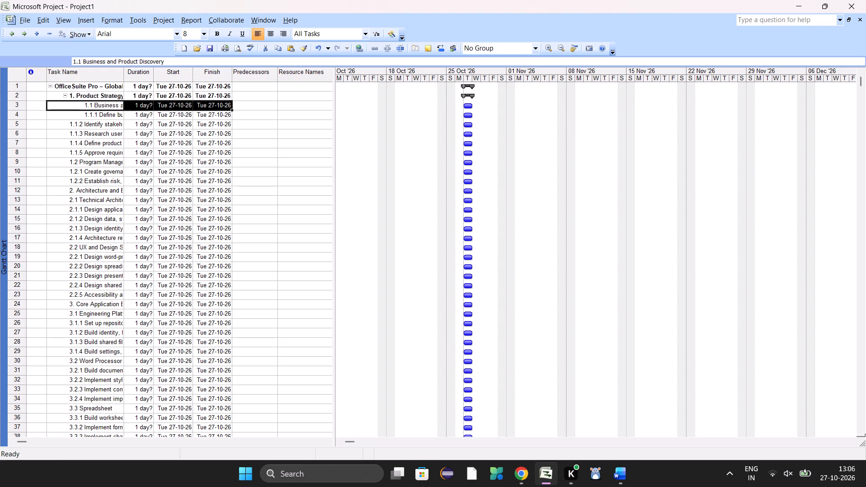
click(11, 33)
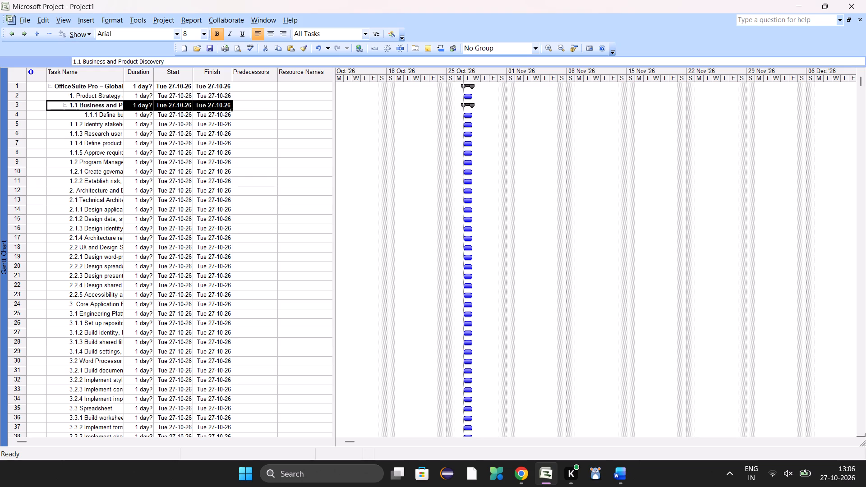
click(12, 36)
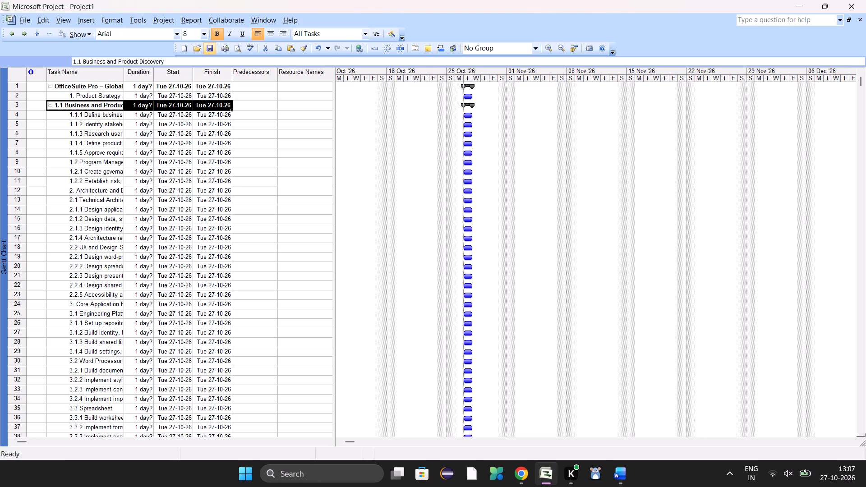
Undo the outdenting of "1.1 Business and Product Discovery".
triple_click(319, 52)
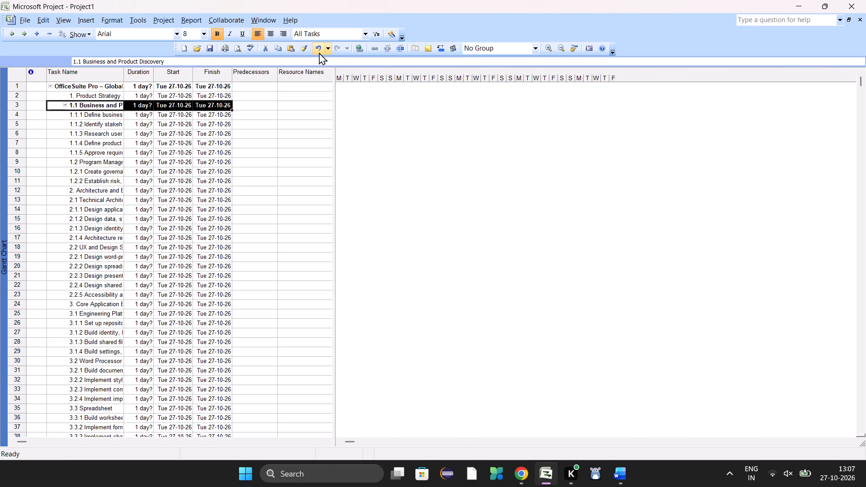
Undo back past the pasted list, then redo only the paste and the indent of tasks 2 to 93 beneath task 1.
triple_click(319, 52)
double_click(319, 52)
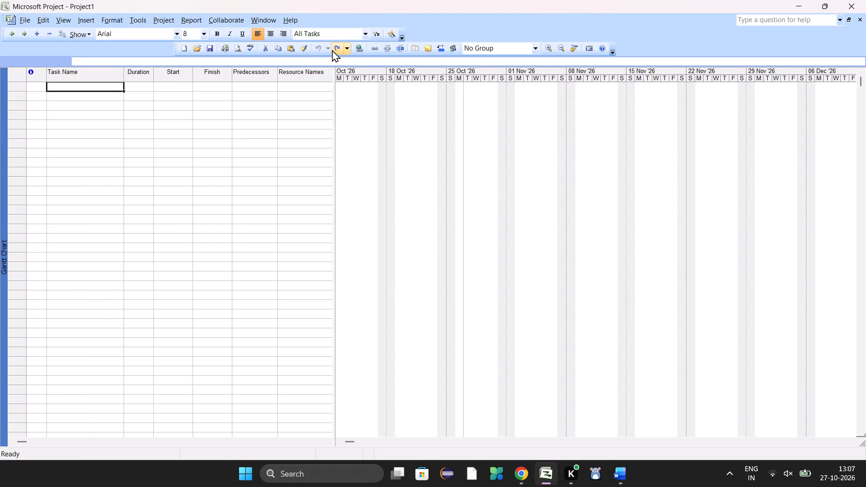
click(333, 49)
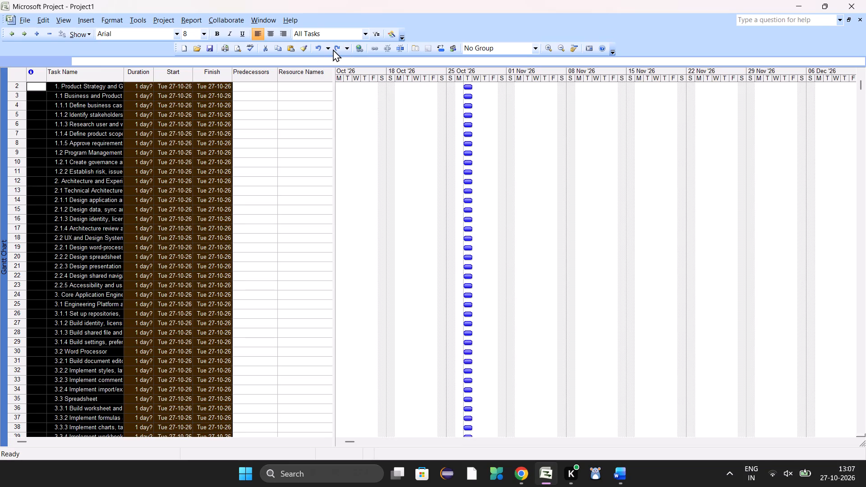
click(335, 49)
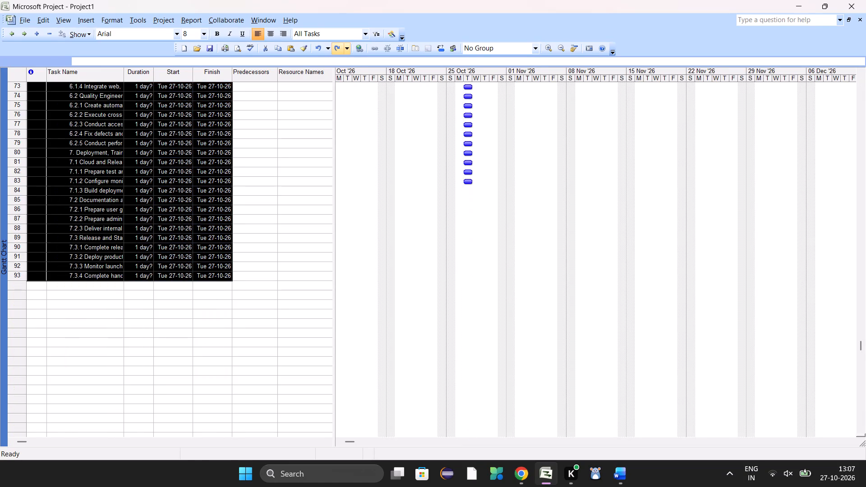
click(300, 163)
scroll(300, 163, up, 8)
scroll(300, 163, up, 16)
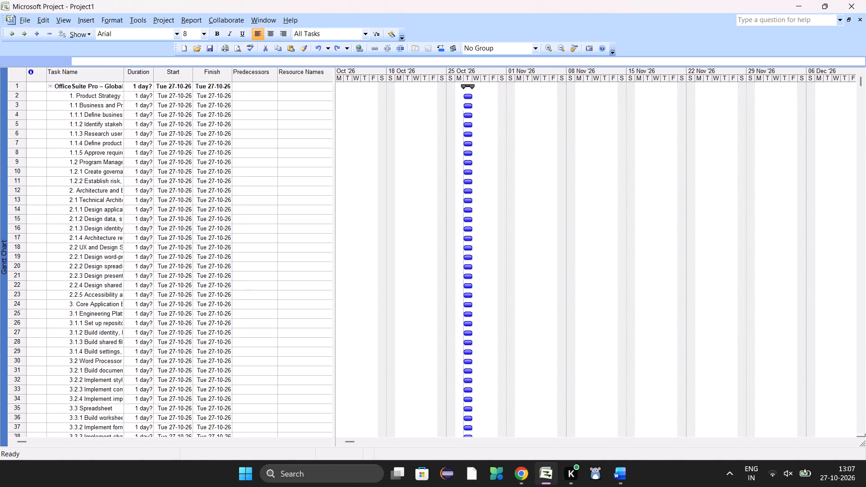
click(295, 187)
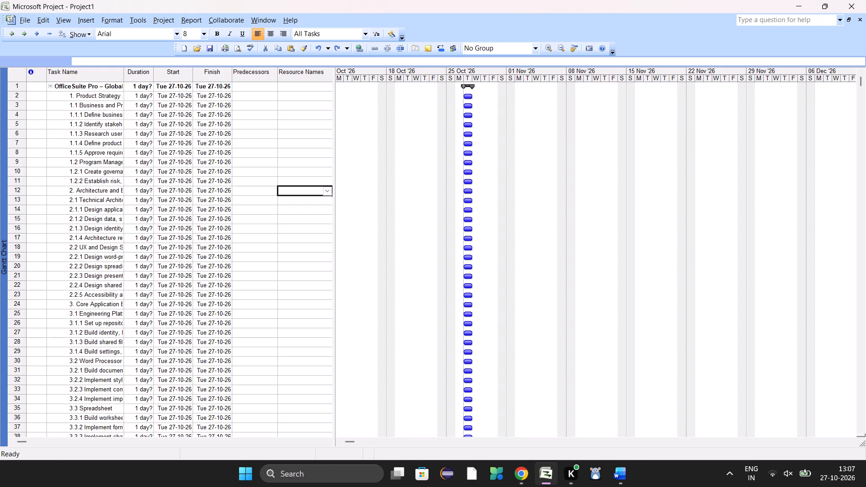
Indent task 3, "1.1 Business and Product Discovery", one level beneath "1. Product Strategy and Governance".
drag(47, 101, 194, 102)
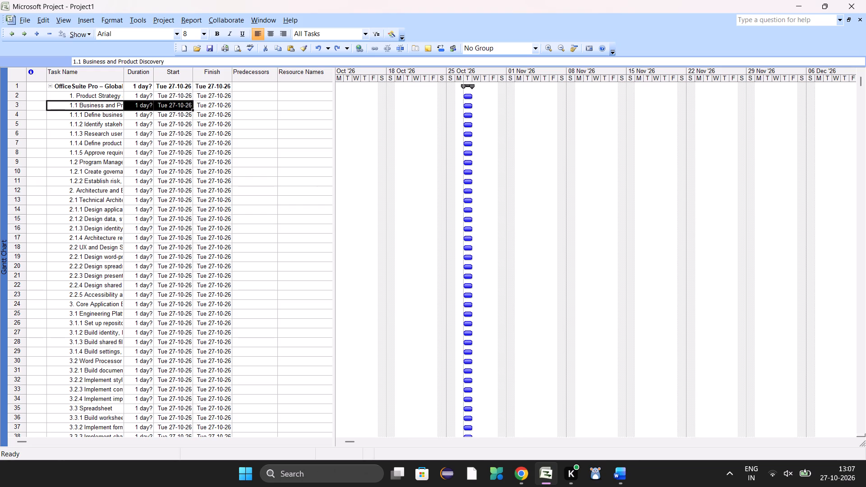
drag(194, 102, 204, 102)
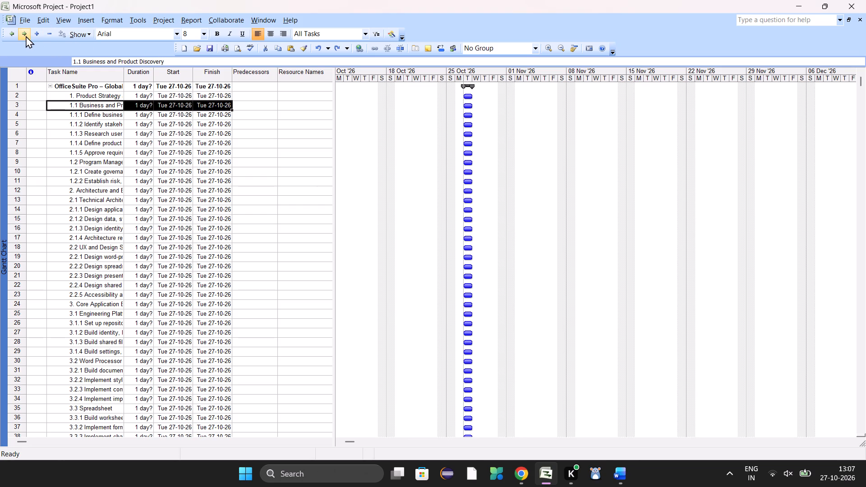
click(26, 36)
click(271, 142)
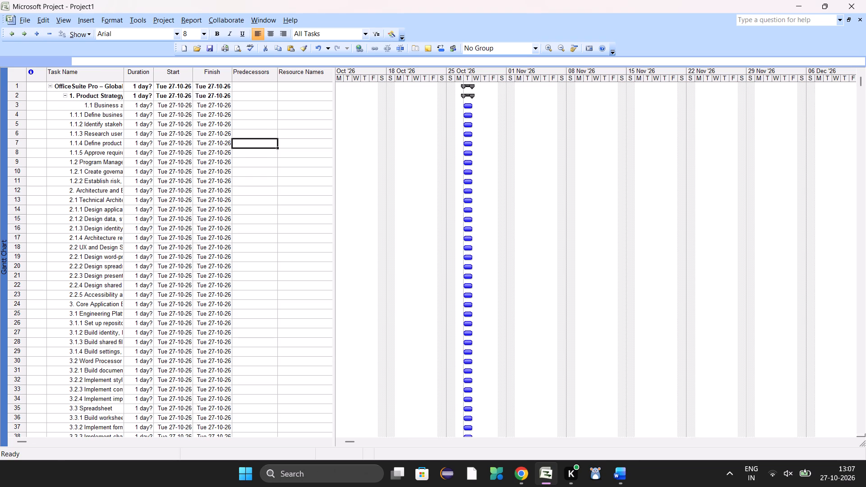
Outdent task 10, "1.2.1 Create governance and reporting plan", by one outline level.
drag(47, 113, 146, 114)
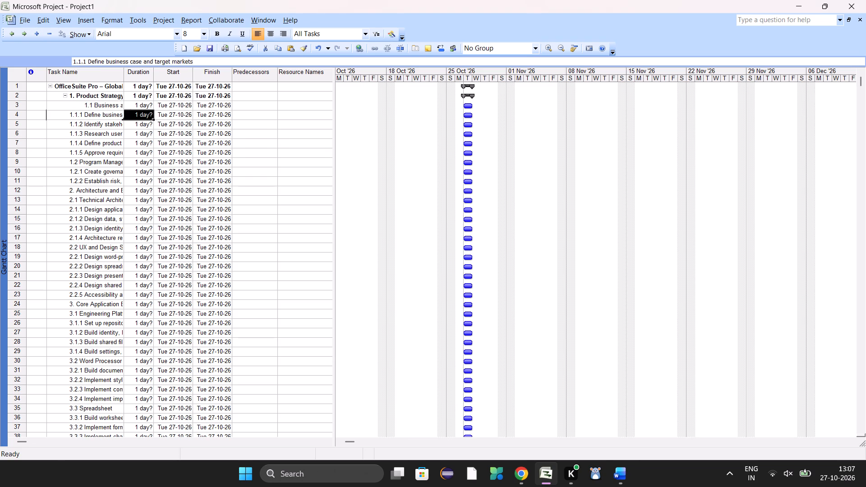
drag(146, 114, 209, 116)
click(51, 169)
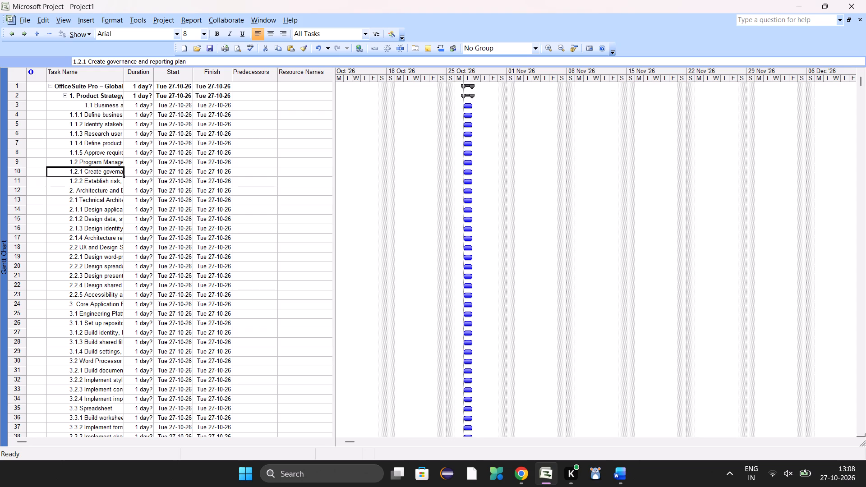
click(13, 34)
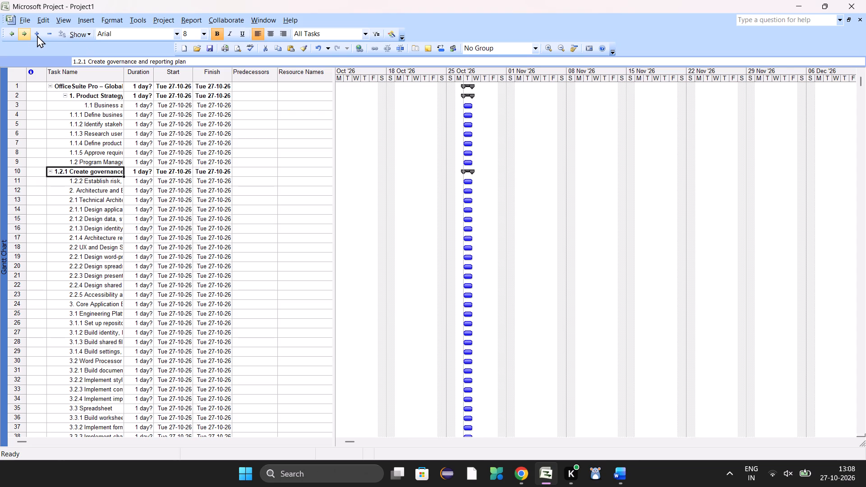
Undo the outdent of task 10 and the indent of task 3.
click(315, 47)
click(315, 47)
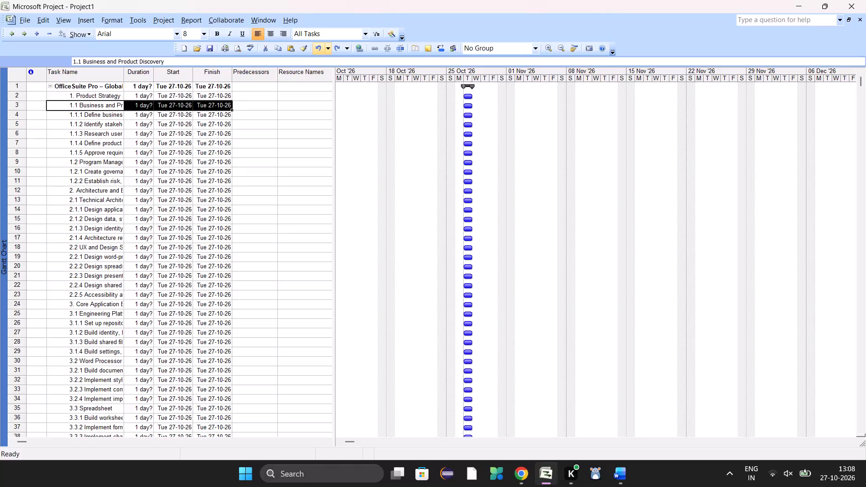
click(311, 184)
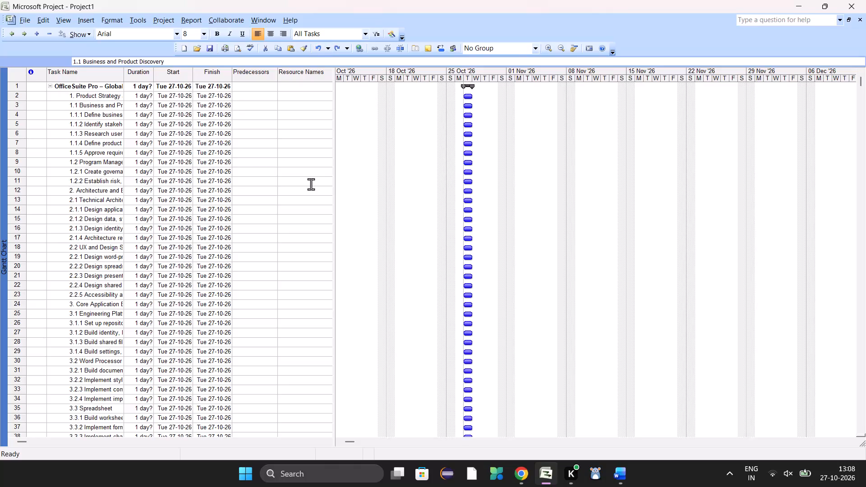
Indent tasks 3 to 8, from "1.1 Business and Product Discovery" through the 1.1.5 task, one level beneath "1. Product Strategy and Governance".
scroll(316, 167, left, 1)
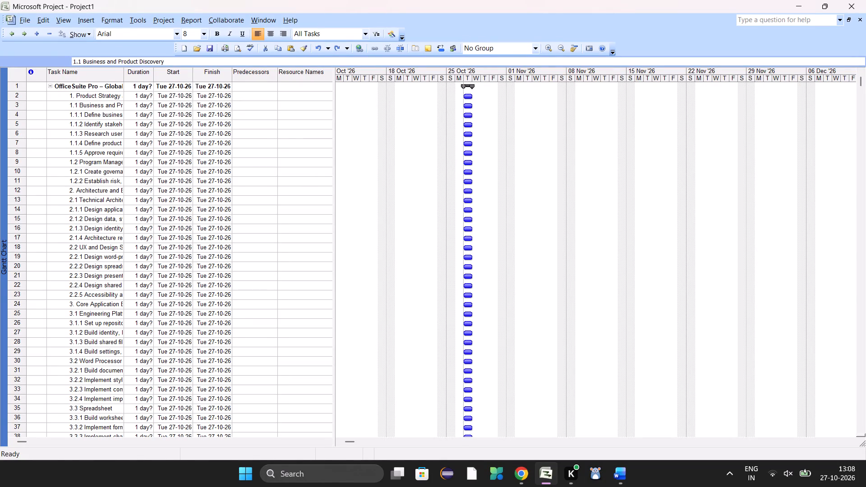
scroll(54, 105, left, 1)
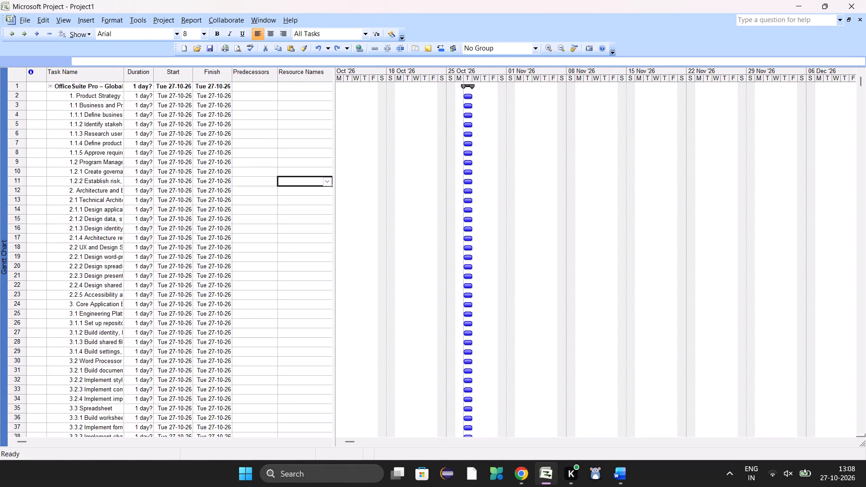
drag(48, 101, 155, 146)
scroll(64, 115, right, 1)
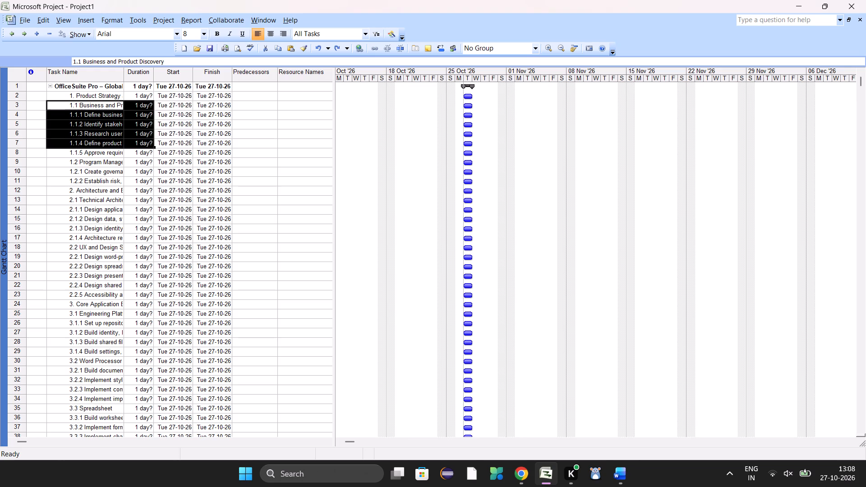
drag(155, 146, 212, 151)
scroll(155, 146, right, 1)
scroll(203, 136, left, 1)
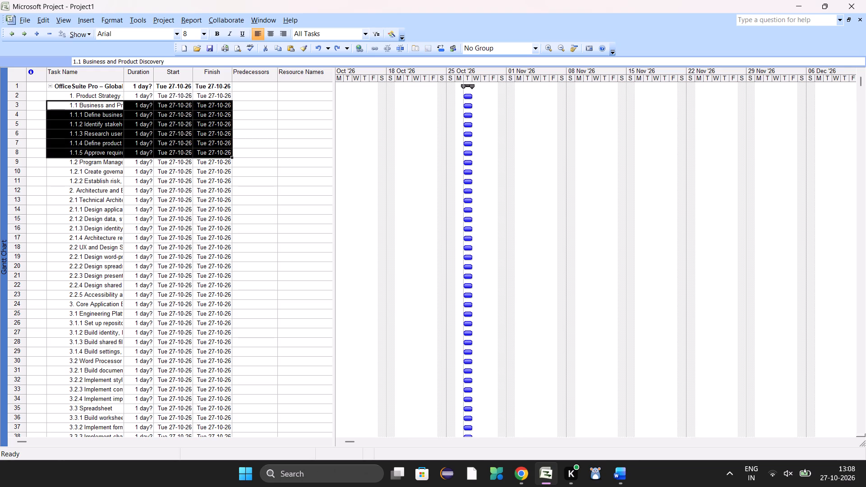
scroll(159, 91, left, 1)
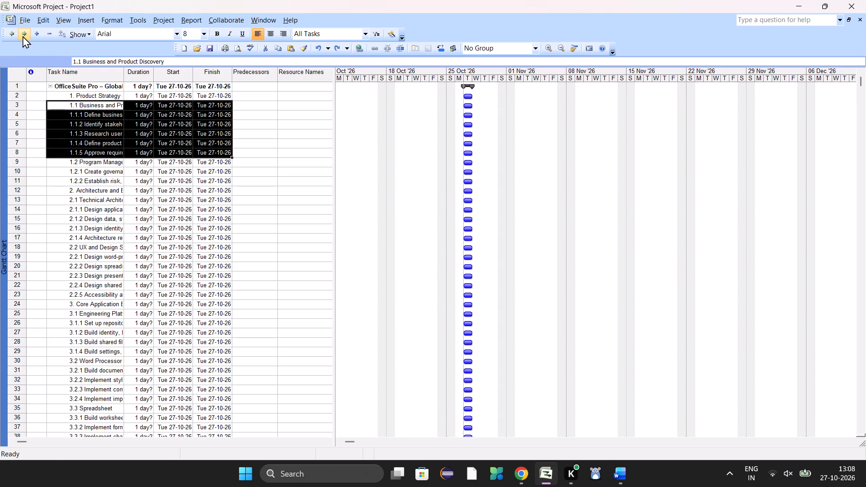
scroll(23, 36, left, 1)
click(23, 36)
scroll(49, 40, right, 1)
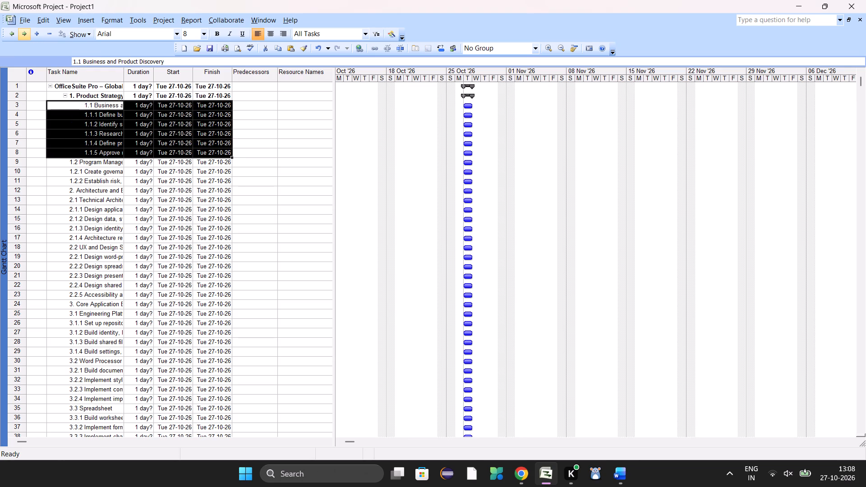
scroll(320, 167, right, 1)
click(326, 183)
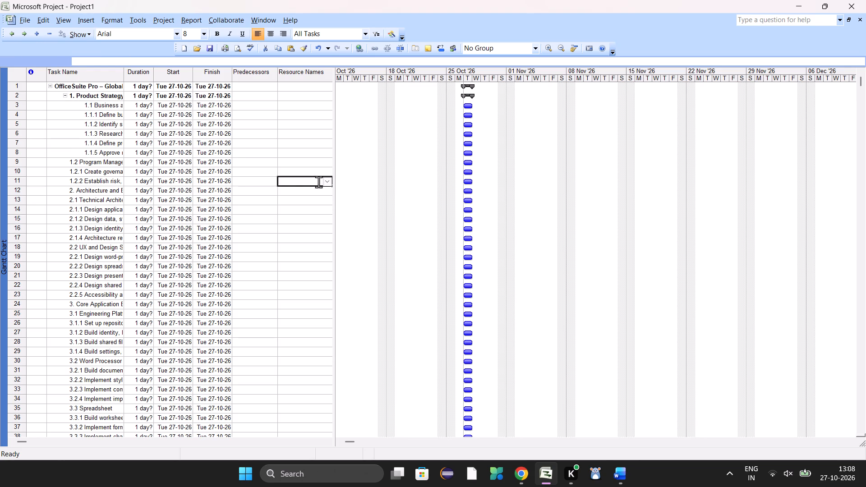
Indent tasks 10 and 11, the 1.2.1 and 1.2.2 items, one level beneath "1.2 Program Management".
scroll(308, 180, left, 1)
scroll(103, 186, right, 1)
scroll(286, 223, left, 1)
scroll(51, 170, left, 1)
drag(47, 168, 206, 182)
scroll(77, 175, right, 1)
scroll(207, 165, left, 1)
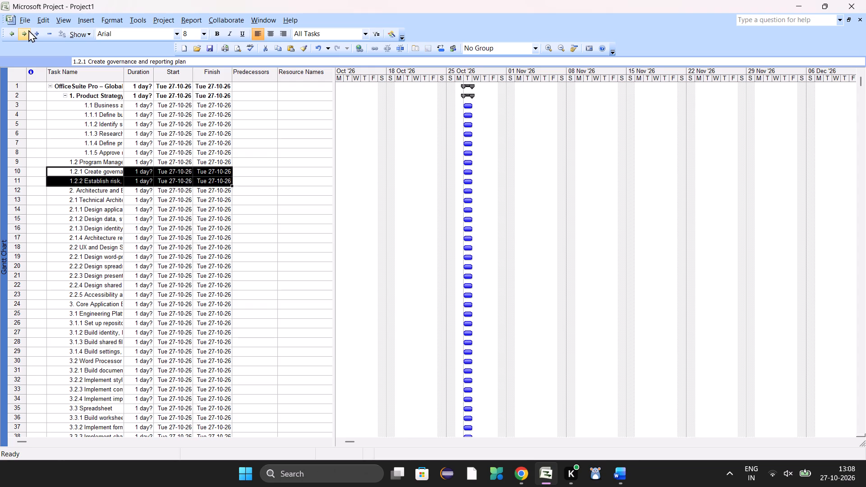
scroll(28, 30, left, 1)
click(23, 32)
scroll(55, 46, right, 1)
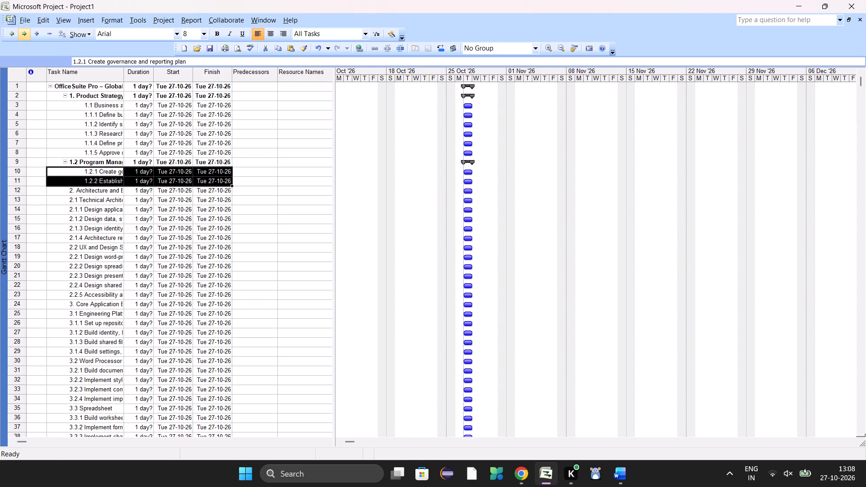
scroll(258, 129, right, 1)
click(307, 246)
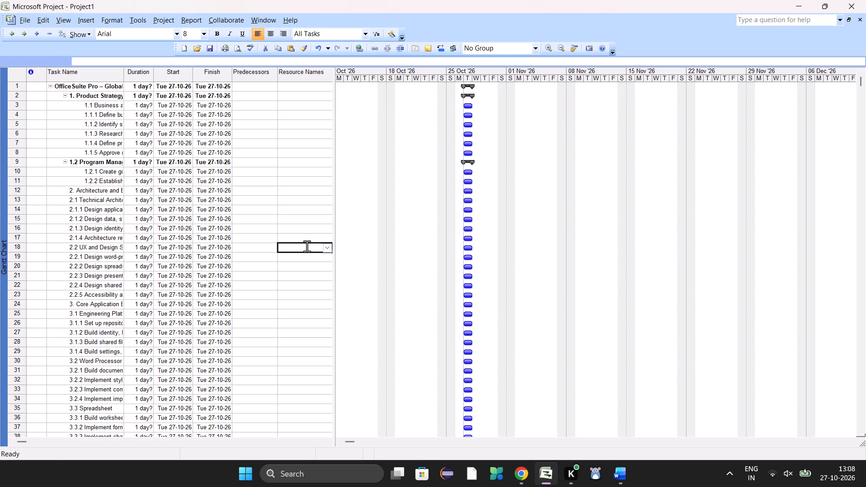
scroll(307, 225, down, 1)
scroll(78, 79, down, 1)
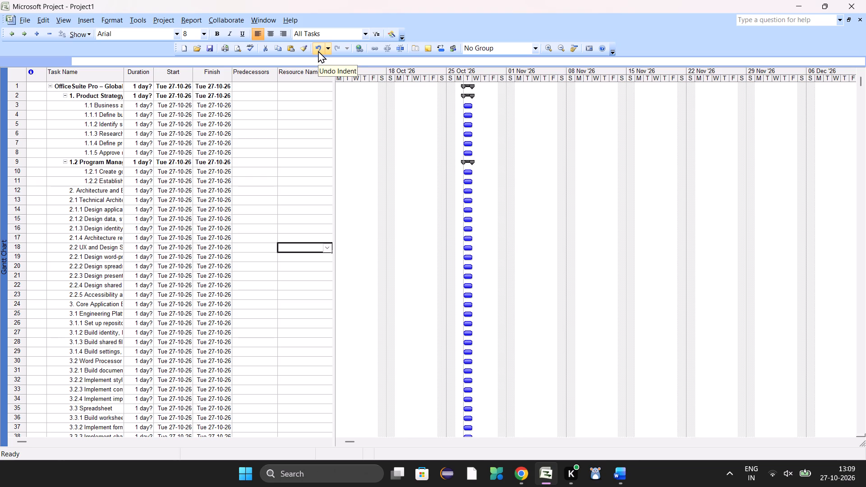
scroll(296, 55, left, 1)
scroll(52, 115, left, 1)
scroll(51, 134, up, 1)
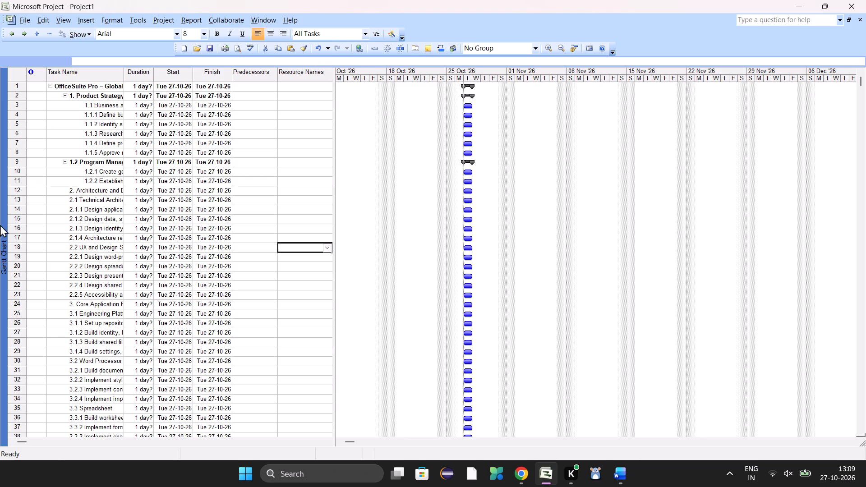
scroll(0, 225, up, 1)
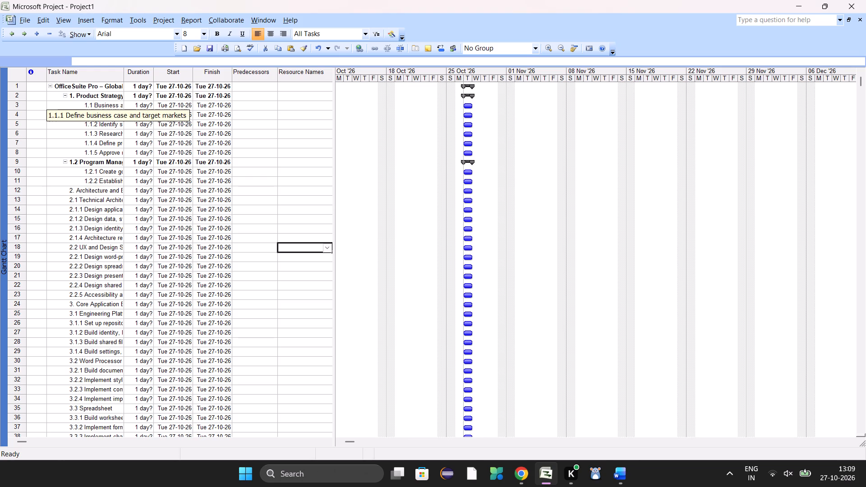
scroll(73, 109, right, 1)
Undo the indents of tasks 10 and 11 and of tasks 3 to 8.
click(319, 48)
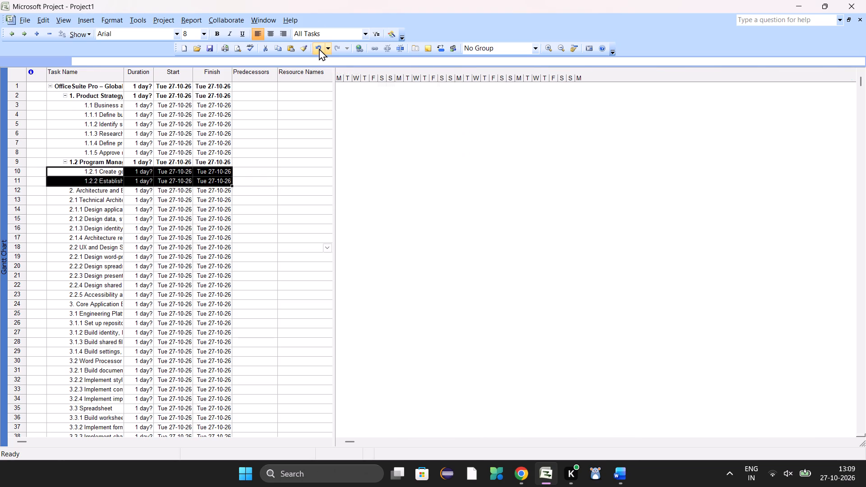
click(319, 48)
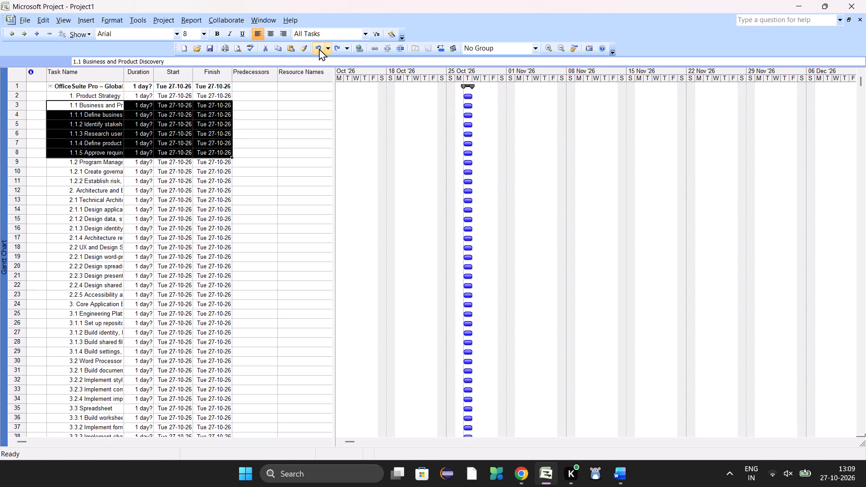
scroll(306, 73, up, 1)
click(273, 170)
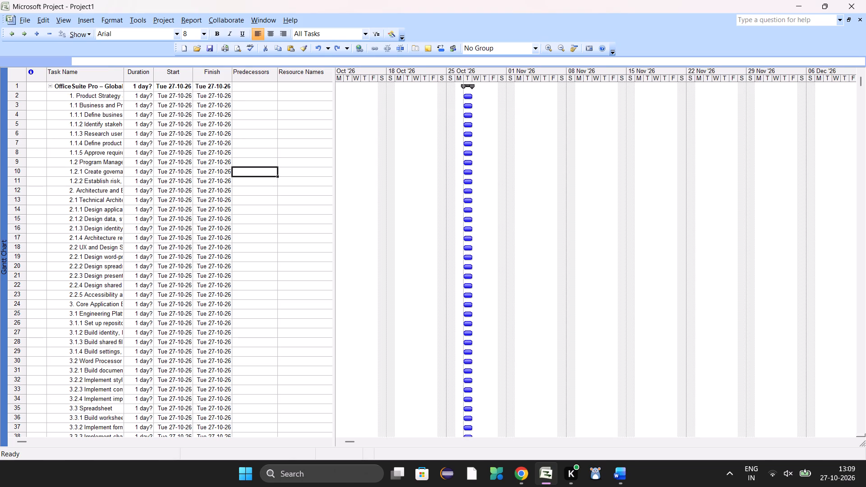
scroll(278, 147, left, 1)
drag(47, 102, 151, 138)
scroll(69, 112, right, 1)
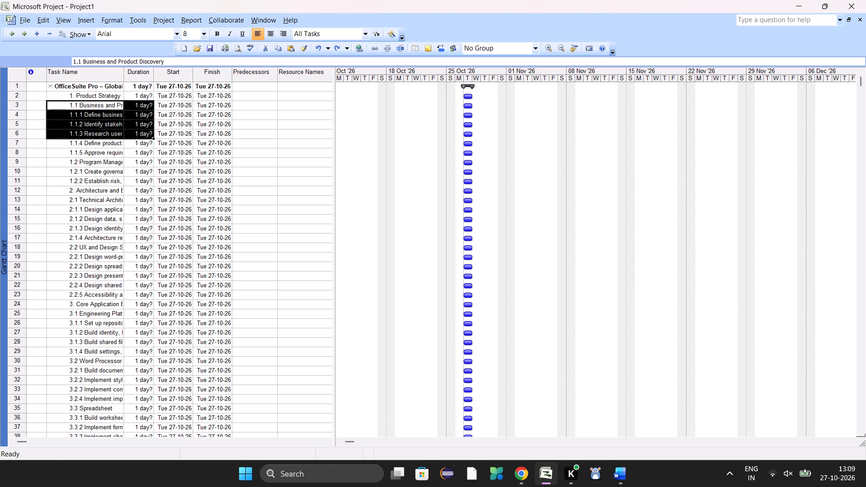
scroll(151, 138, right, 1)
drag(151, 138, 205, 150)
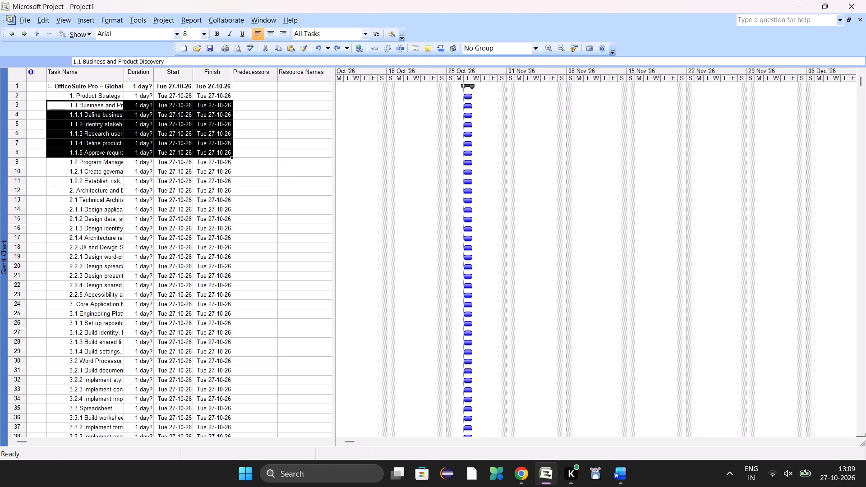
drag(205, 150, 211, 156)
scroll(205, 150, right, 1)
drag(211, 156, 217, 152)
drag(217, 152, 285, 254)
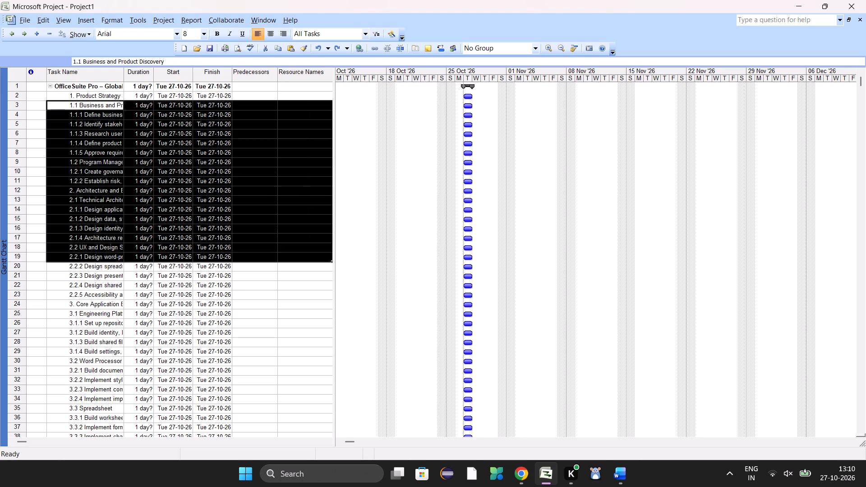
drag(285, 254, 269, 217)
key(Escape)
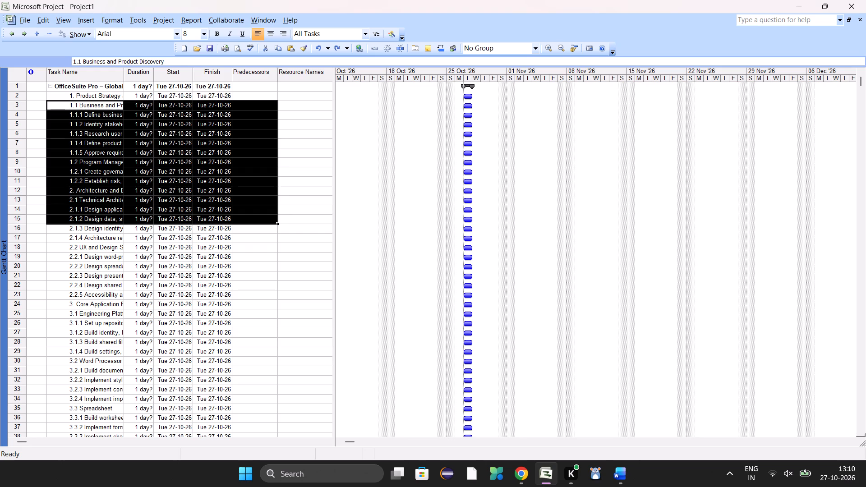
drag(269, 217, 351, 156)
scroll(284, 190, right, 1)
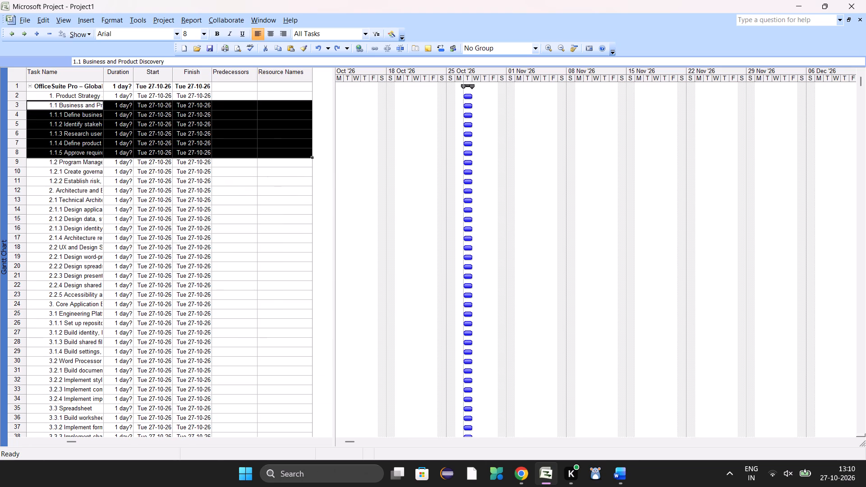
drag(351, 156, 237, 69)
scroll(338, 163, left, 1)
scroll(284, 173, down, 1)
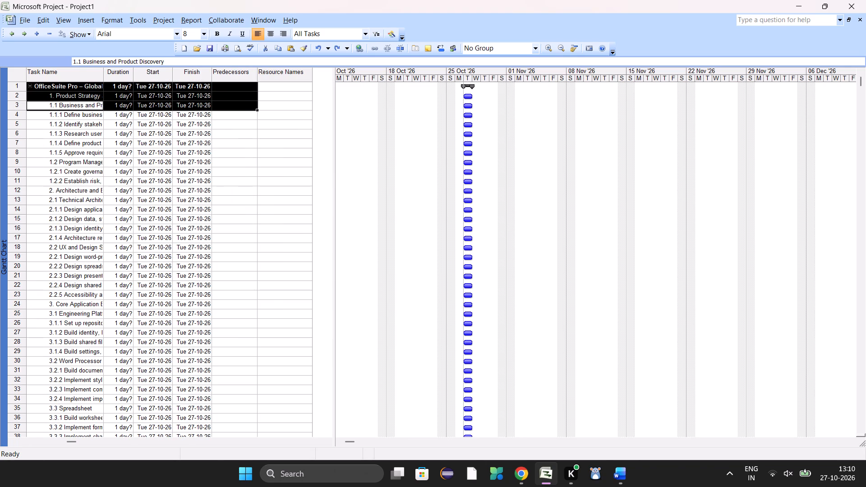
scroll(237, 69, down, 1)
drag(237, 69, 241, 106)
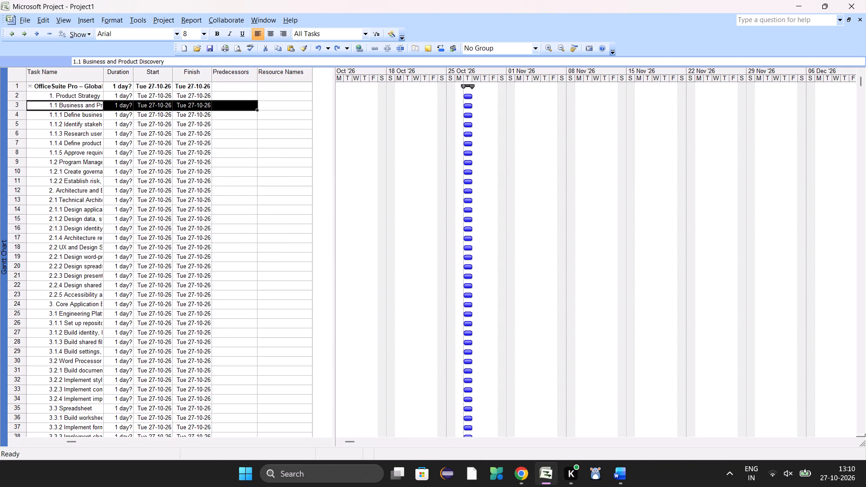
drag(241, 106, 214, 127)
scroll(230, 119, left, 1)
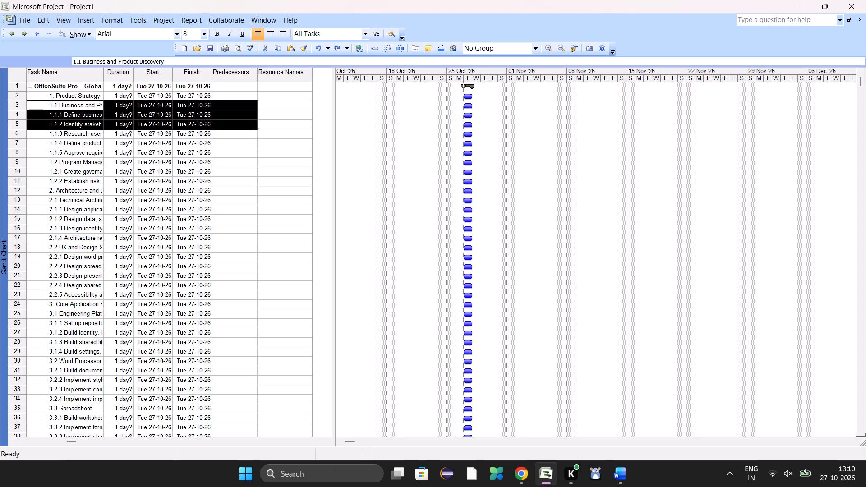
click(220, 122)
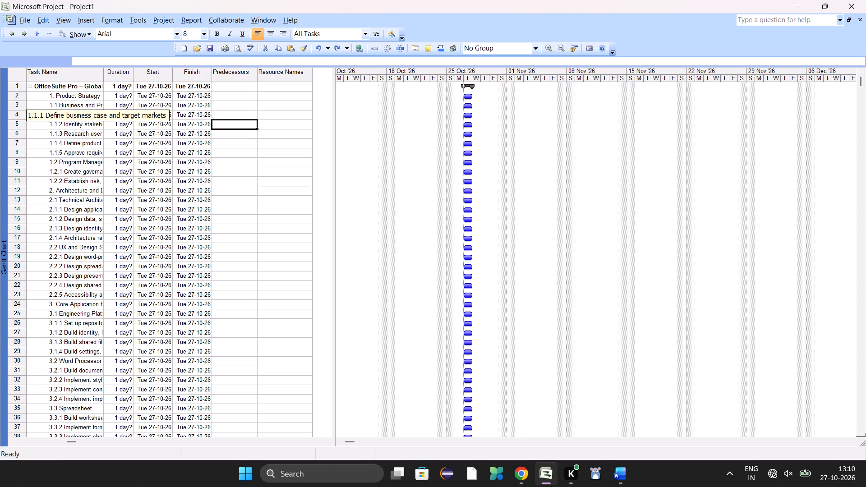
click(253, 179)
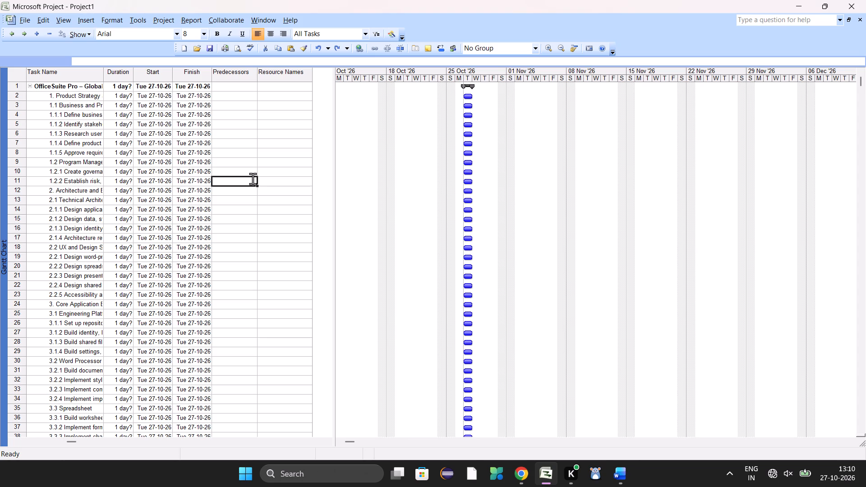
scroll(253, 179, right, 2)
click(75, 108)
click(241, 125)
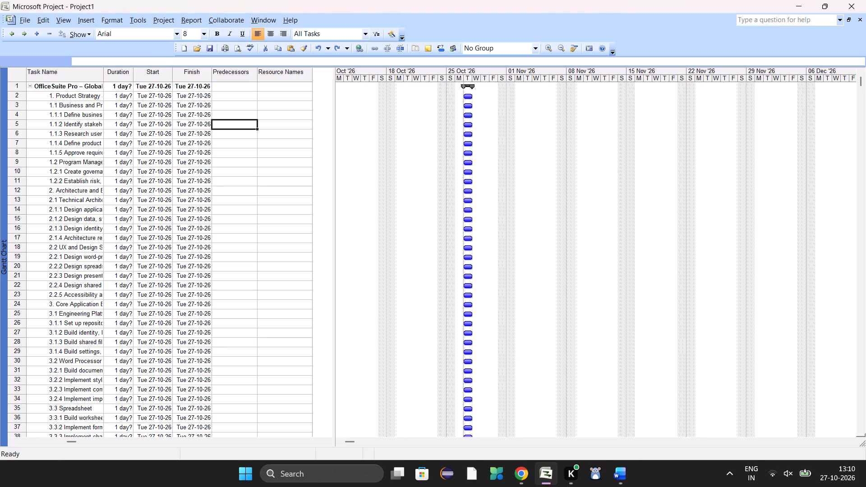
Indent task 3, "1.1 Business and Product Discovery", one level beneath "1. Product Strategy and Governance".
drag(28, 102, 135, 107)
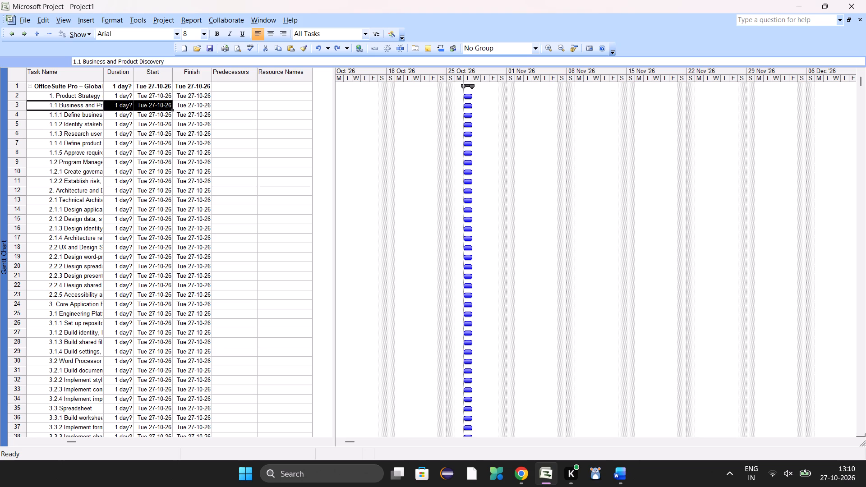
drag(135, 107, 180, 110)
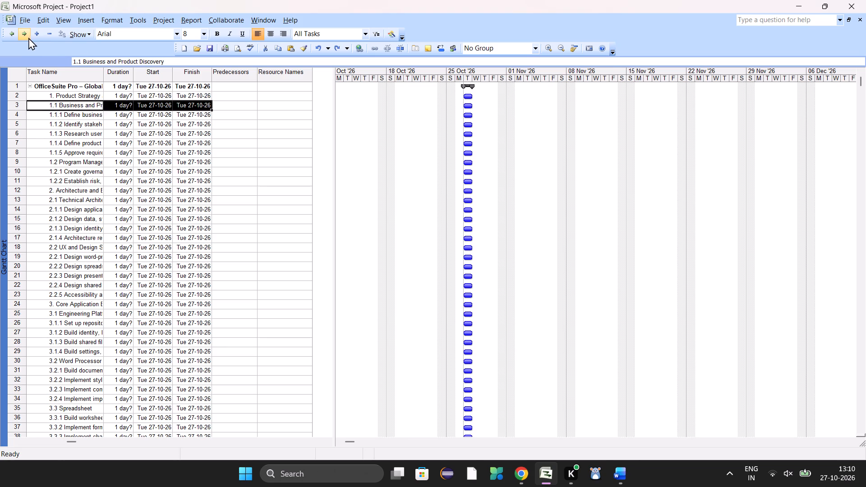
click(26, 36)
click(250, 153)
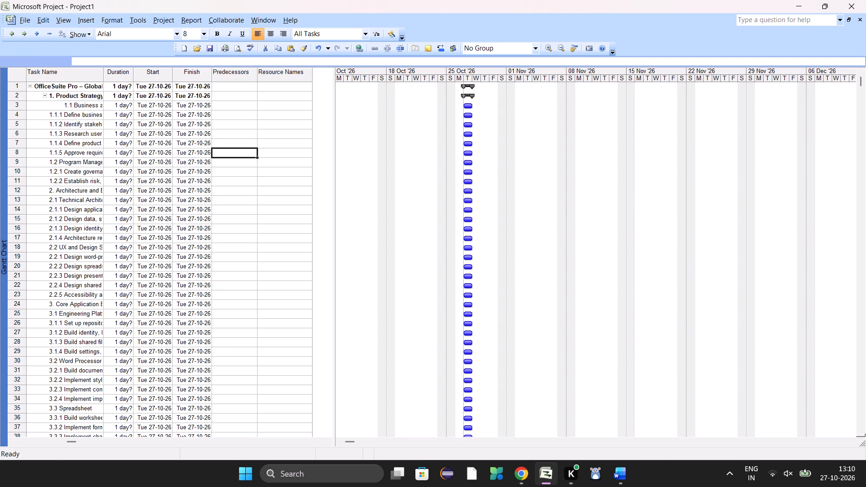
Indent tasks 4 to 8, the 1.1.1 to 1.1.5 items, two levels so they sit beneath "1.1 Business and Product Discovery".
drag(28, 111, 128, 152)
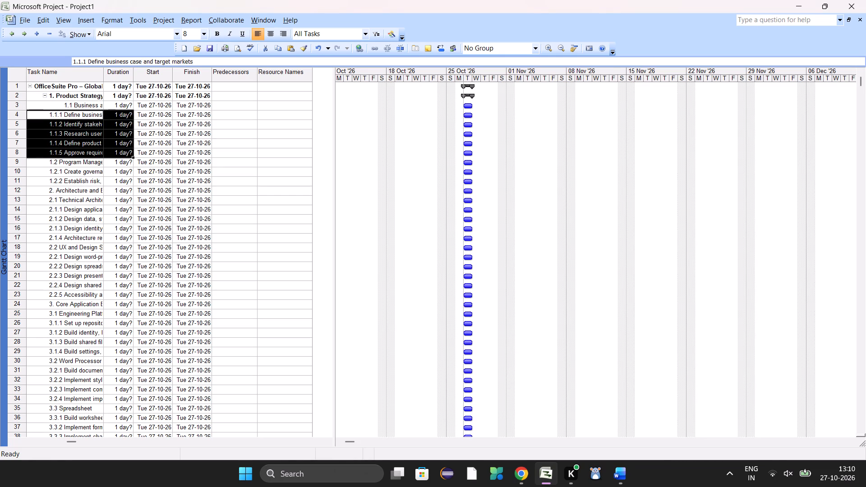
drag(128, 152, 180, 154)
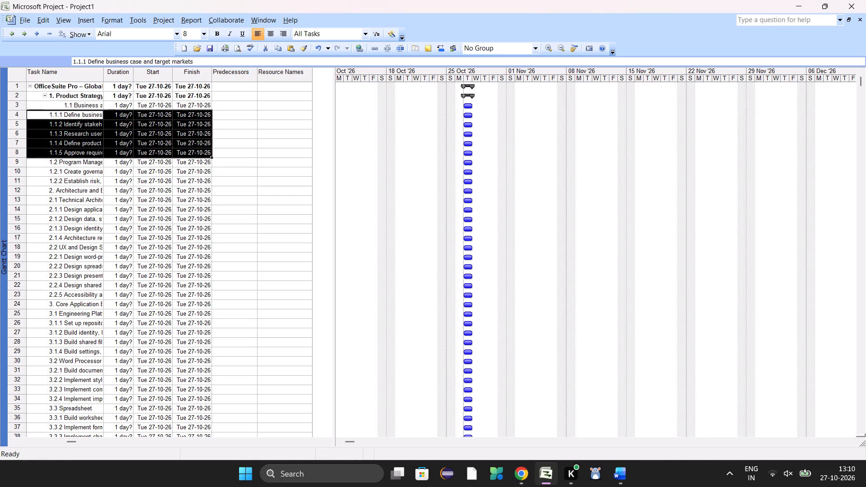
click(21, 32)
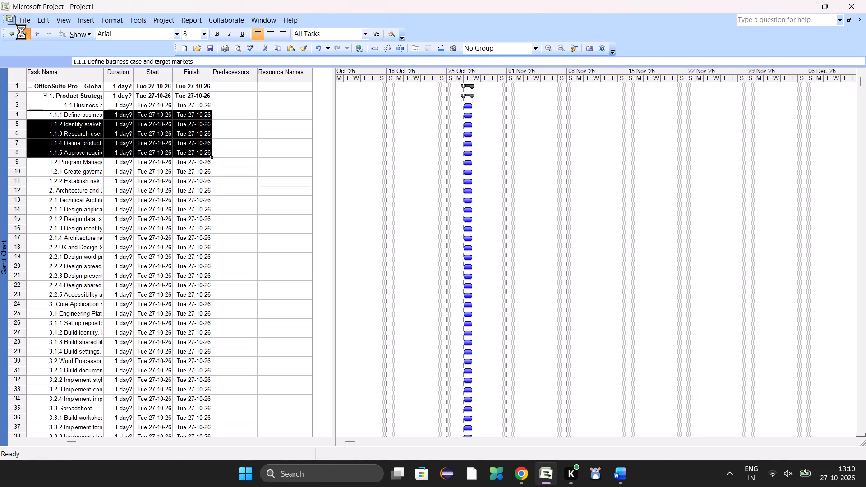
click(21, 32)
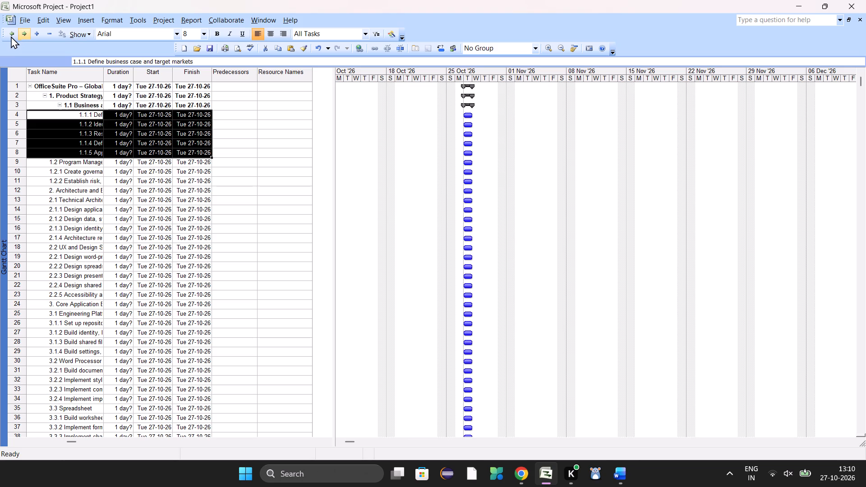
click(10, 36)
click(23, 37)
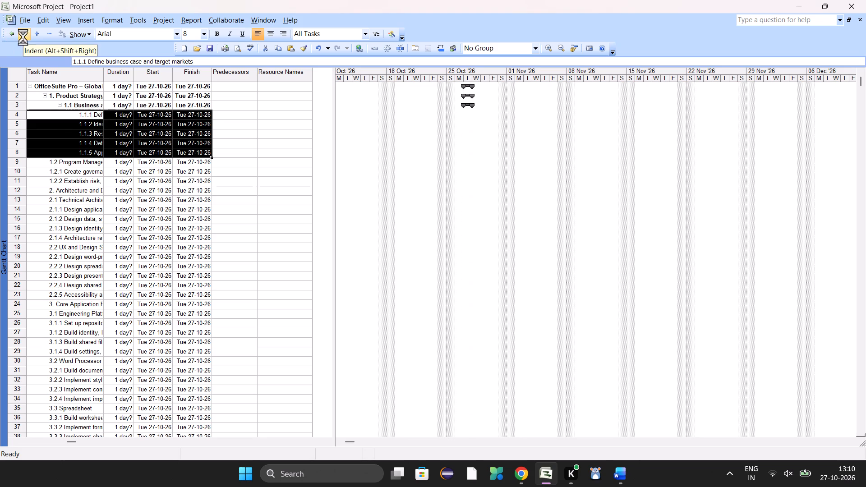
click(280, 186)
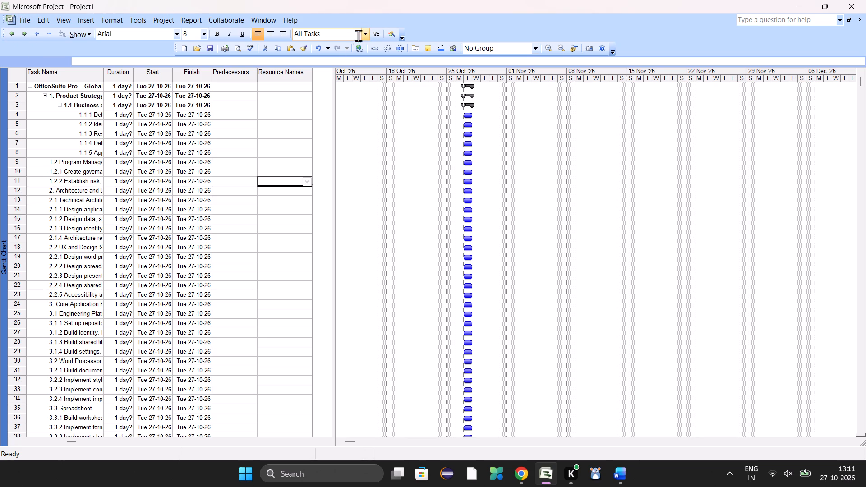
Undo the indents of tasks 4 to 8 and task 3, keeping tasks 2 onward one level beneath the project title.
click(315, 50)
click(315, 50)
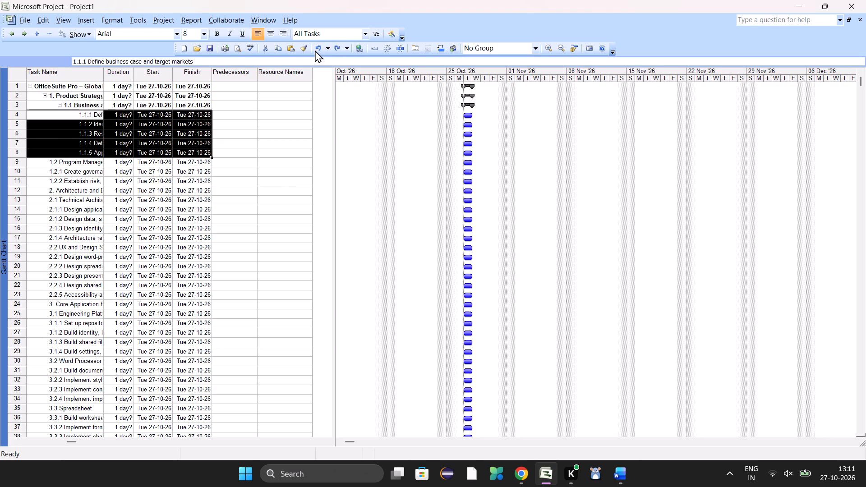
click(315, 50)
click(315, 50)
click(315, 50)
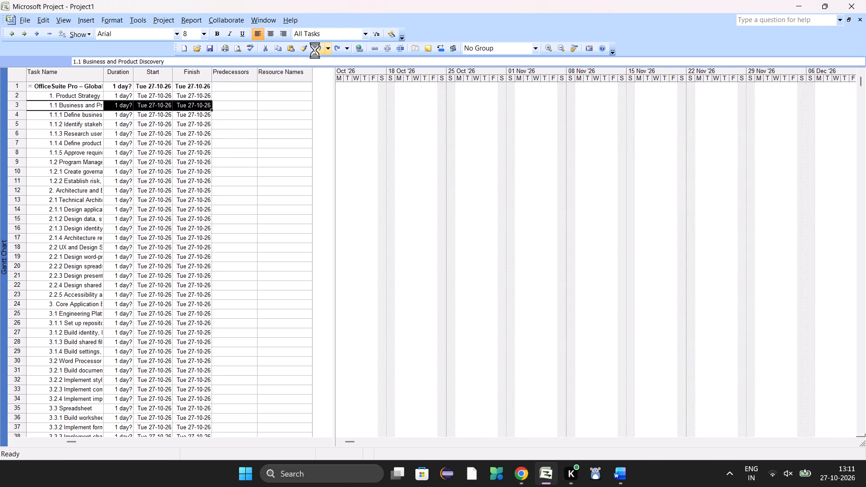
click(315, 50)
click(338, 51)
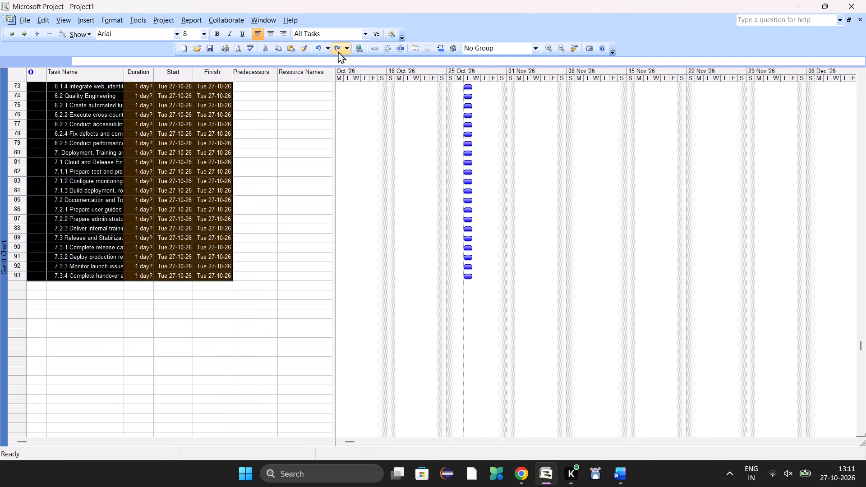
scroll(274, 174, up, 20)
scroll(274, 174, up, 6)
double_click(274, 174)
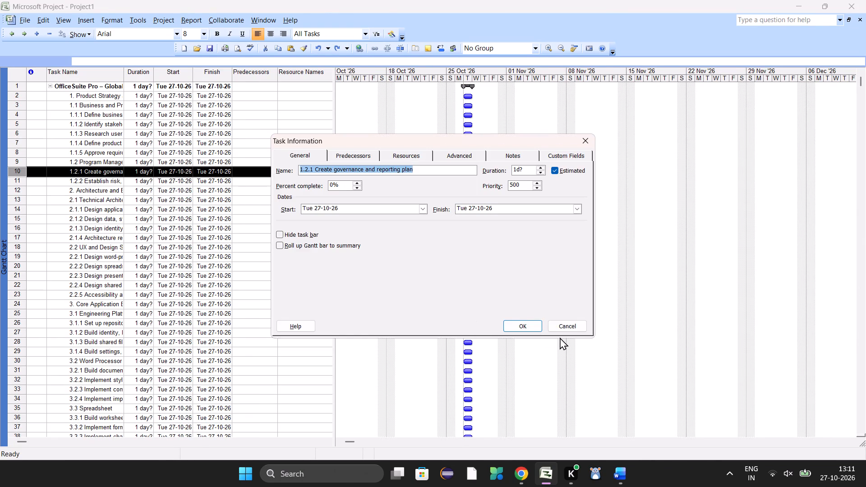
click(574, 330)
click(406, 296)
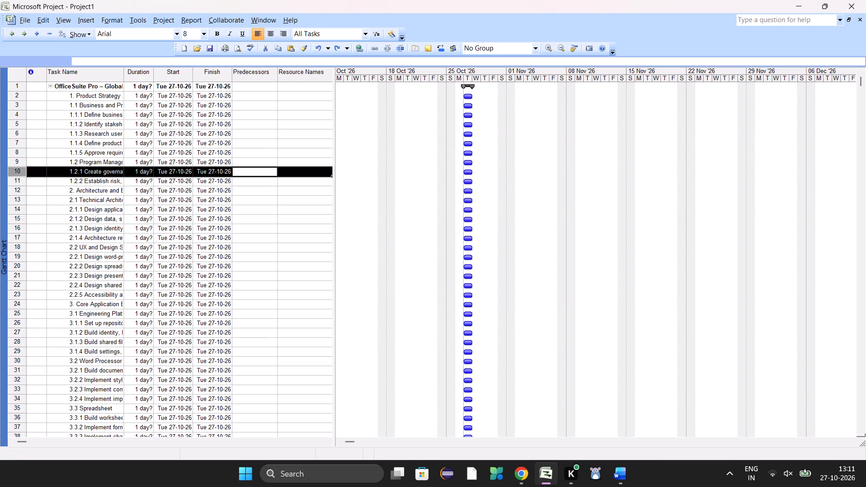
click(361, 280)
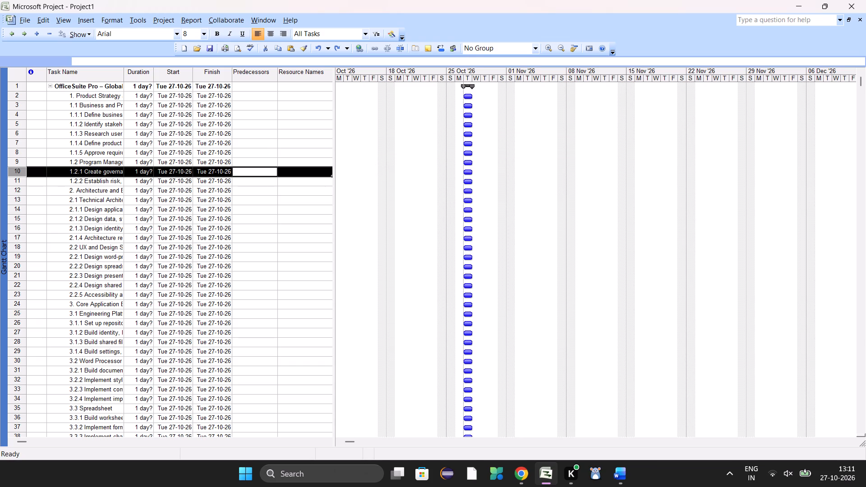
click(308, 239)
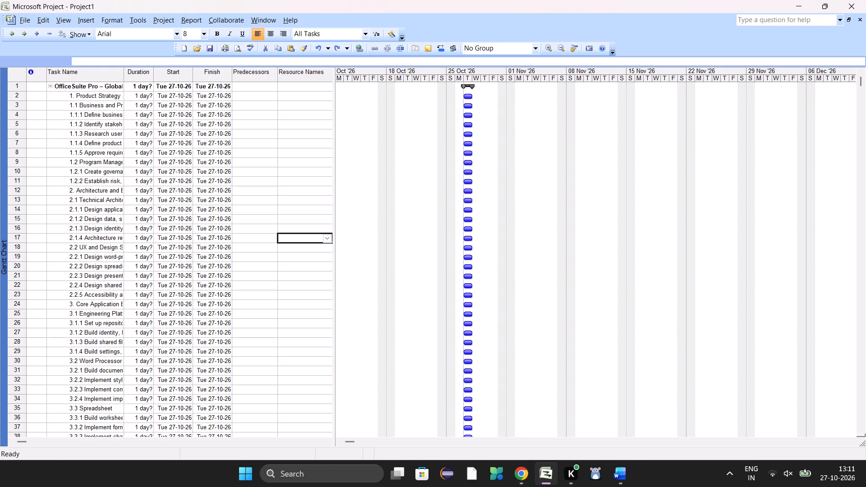
Indent tasks 3 to 11, from "1.1 Business and Product Discovery" through the 1.2.2 item, one level beneath "1. Product Strategy and Governance".
drag(47, 102, 208, 179)
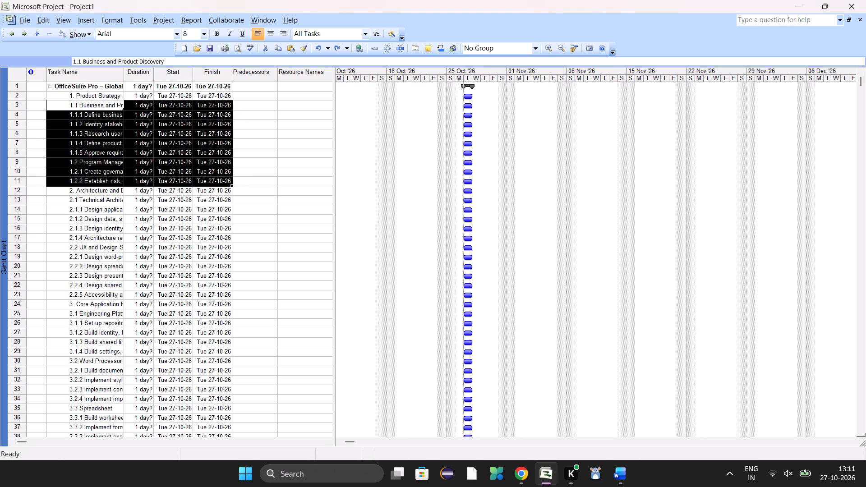
click(26, 37)
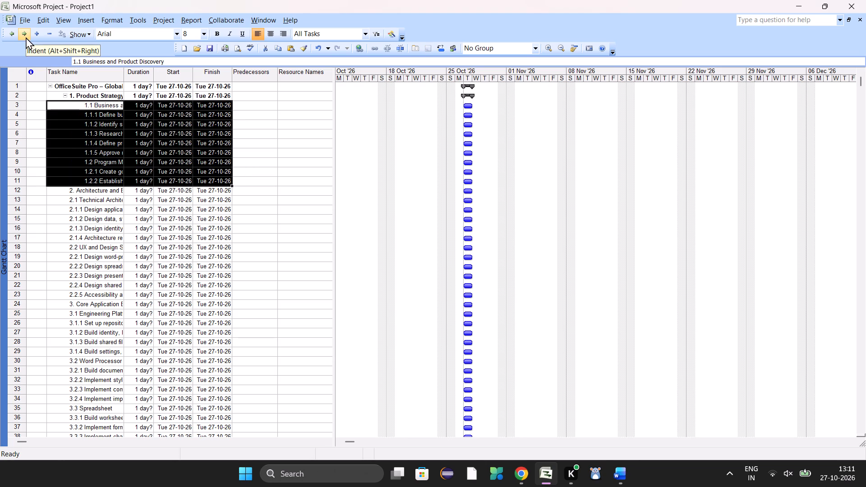
Indent tasks 4 to 8, the 1.1.1 to 1.1.5 items, one level beneath "1.1 Business and Product Discovery".
click(302, 184)
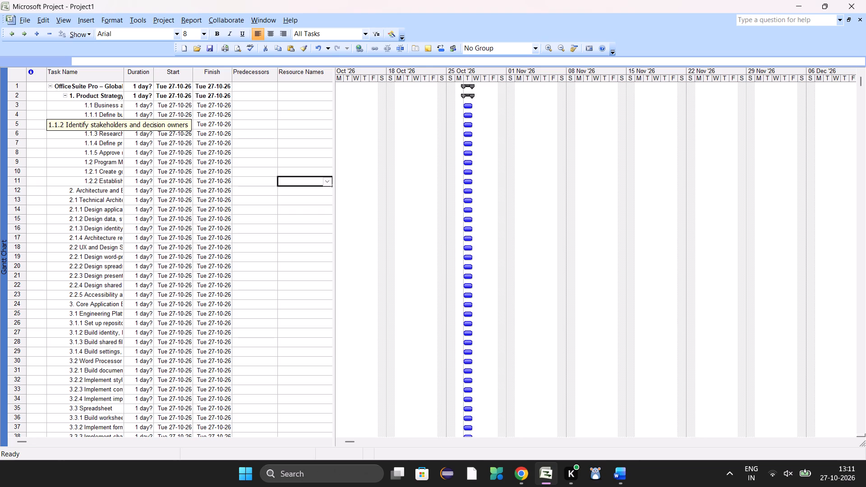
drag(48, 112, 49, 112)
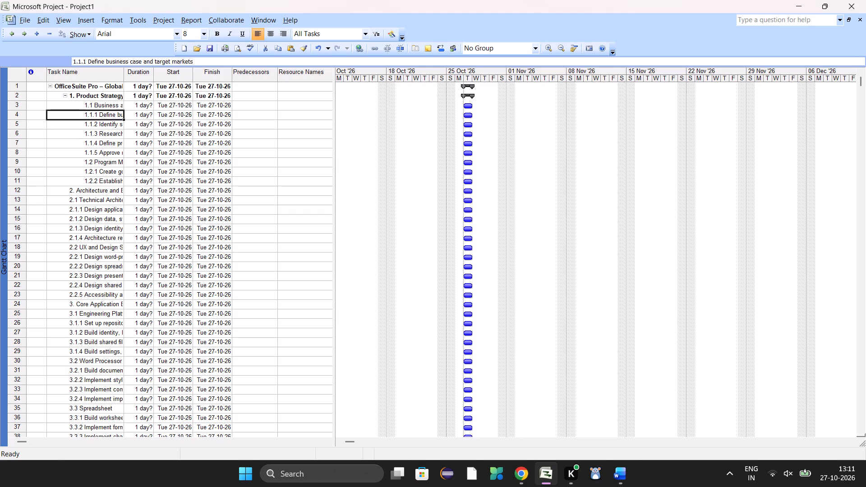
drag(49, 112, 151, 149)
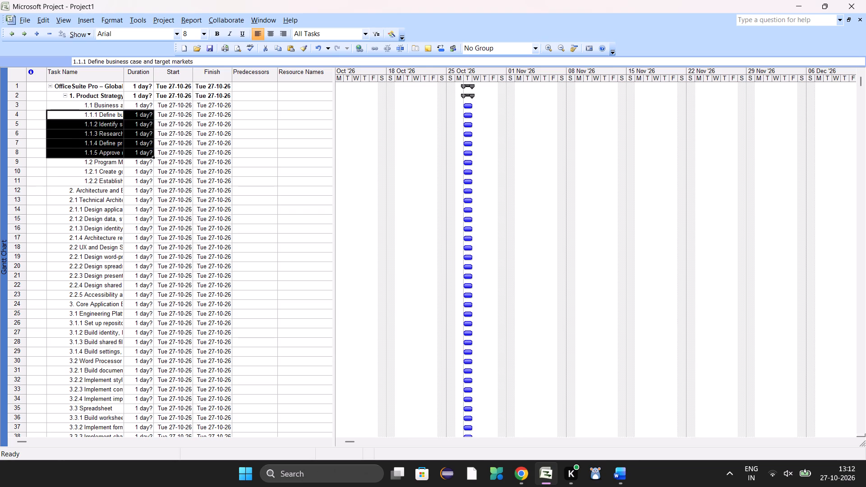
drag(151, 149, 207, 155)
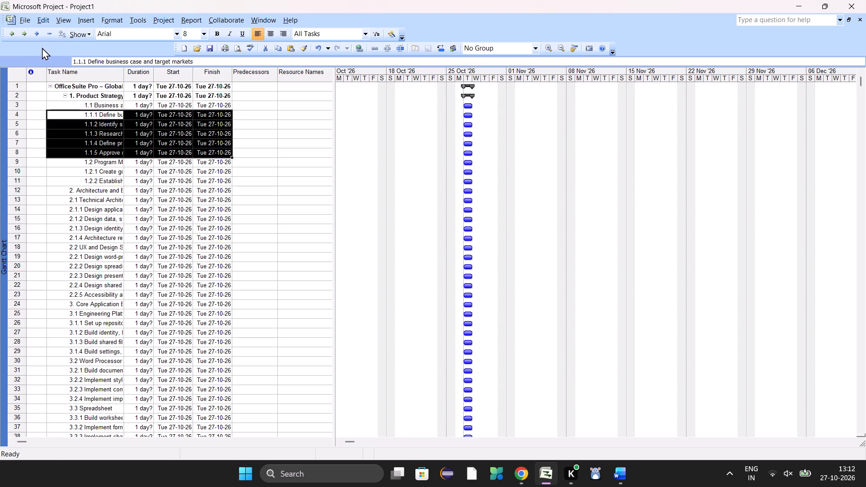
click(24, 36)
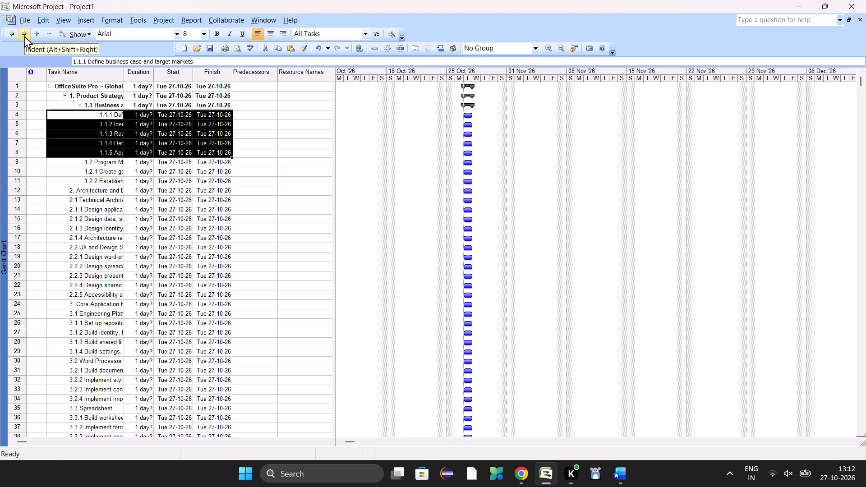
click(278, 168)
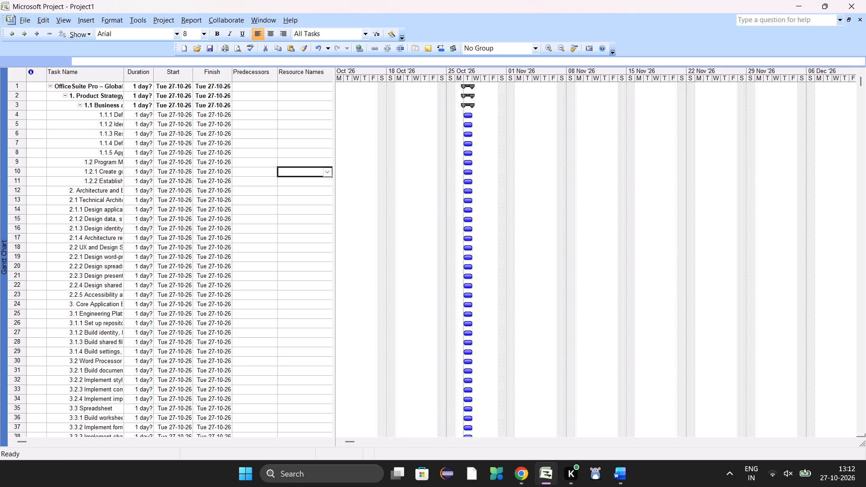
Indent tasks 10 and 11, the 1.2.1 and 1.2.2 items, one level beneath the 1.2 program task.
click(49, 167)
click(51, 172)
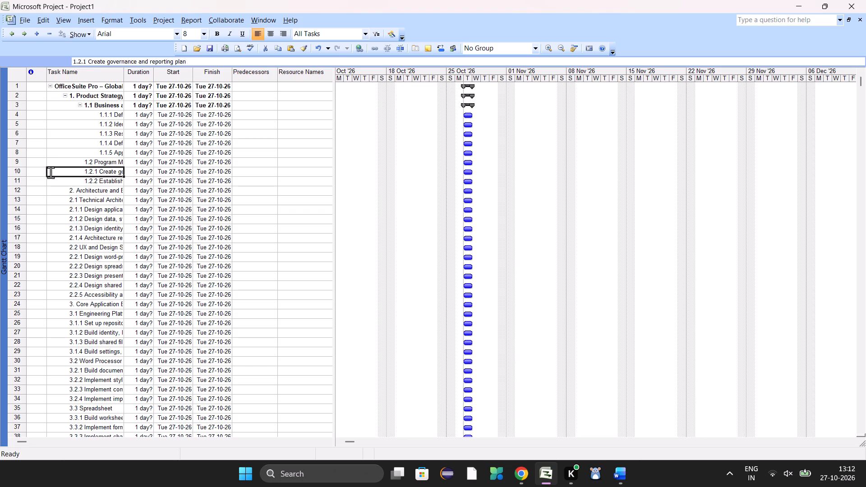
click(39, 146)
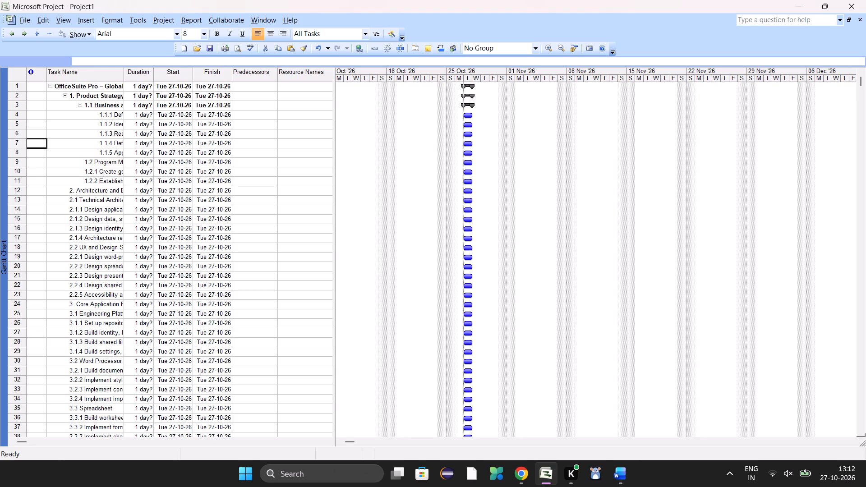
drag(50, 169, 198, 181)
click(25, 32)
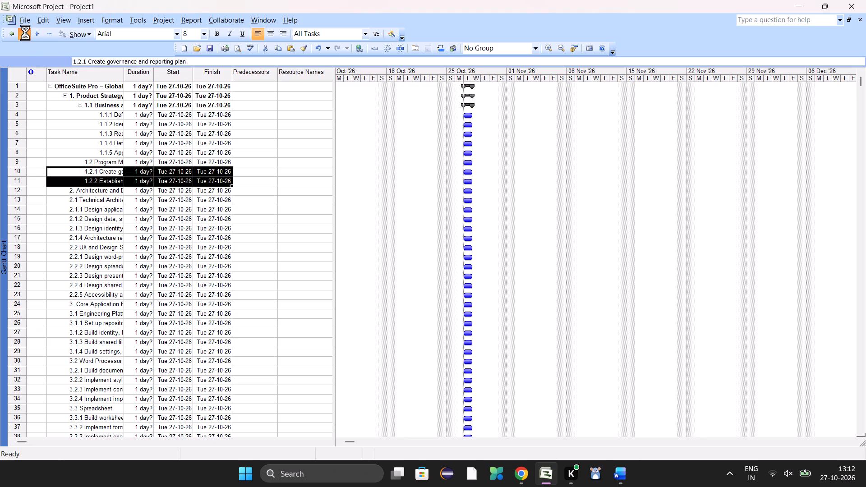
click(284, 177)
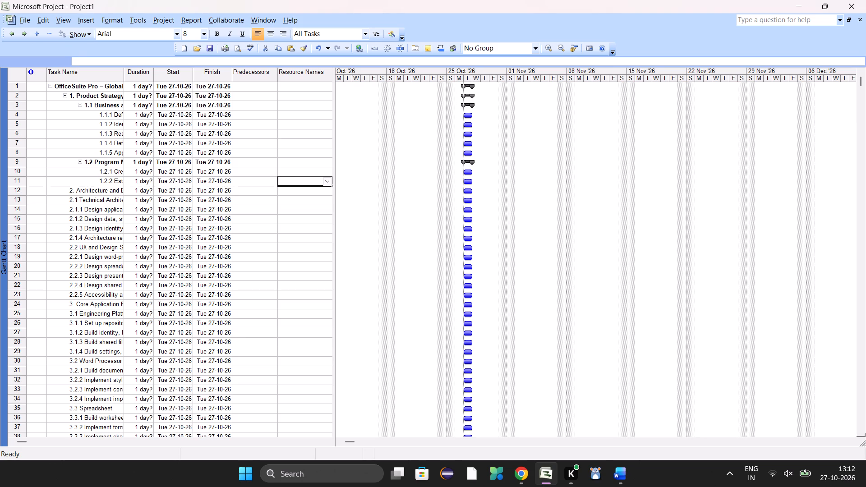
Indent tasks 13 to 23, from "2.1 Technical Architecture" through the 2.2.5 accessibility item, one level beneath the section 2 architecture task.
scroll(253, 263, down, 1)
drag(48, 196, 213, 290)
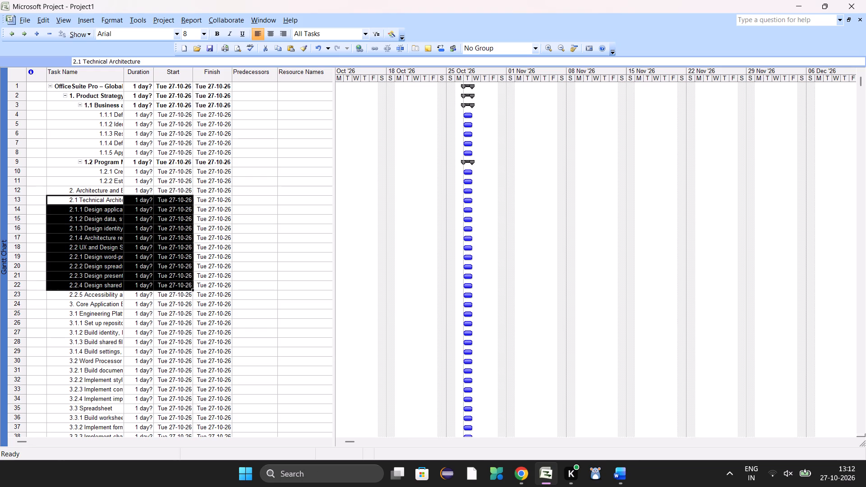
drag(213, 290, 216, 292)
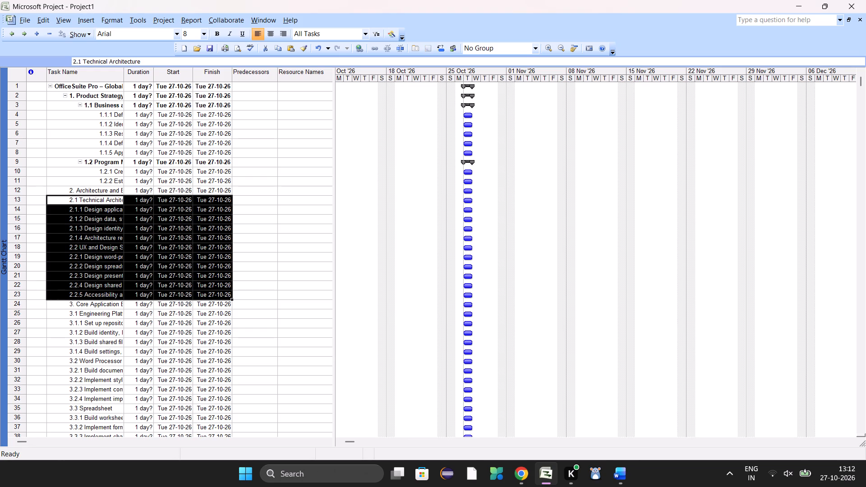
click(25, 34)
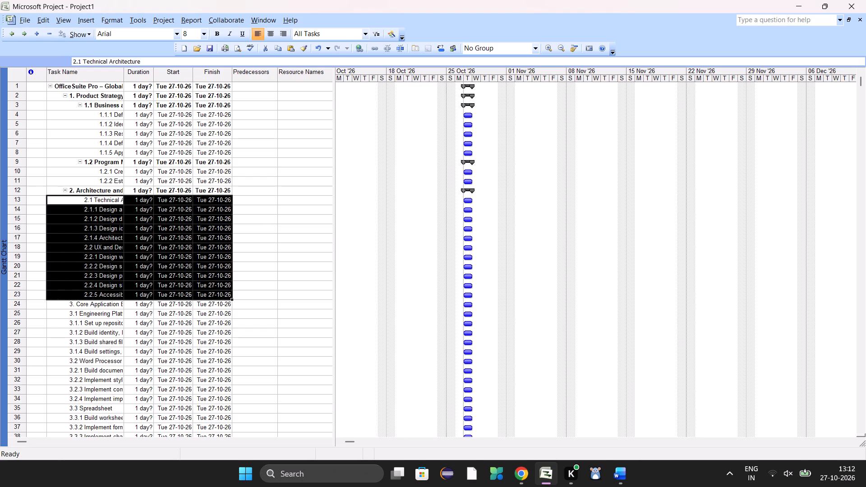
click(295, 243)
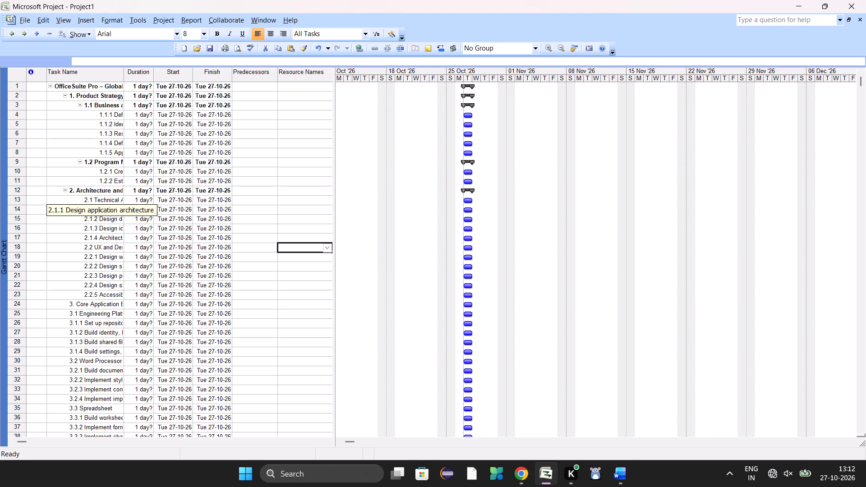
Indent tasks 14 to 17, the 2.1.1 to 2.1.4 items, one level beneath "2.1 Technical Architecture".
drag(49, 207, 210, 243)
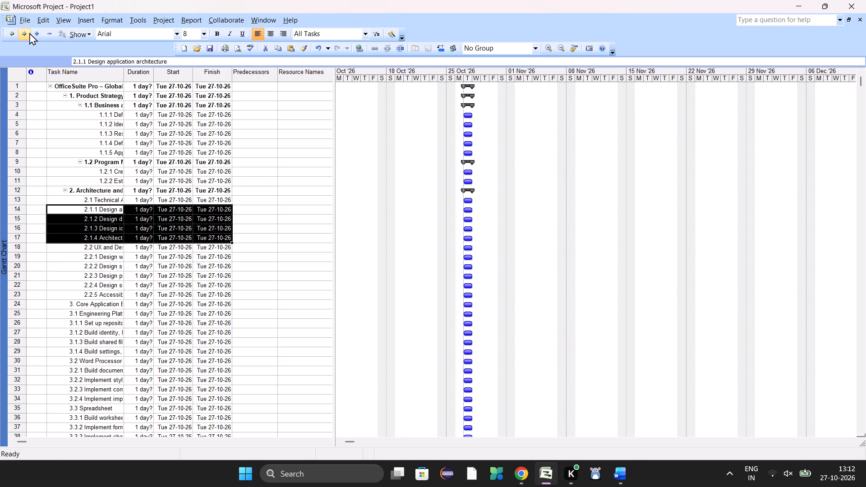
click(27, 33)
click(291, 271)
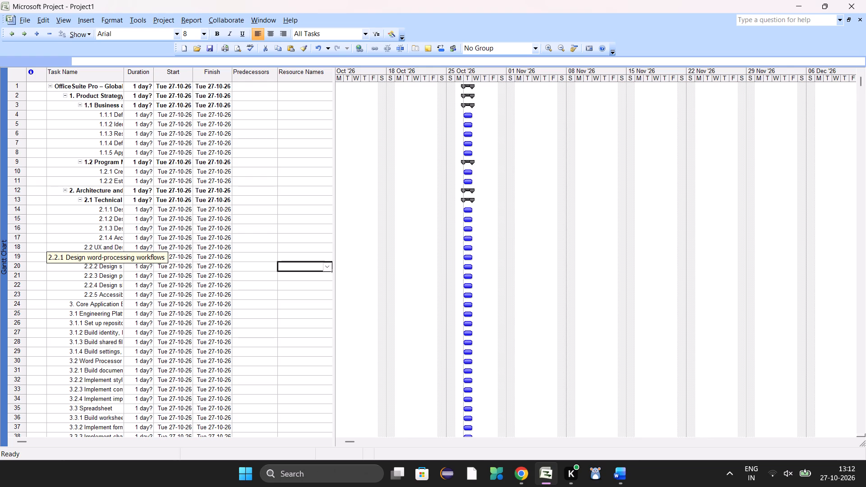
Indent tasks 19 to 23, the 2.2.1 to 2.2.5 items, one level beneath the 2.2 UX and design task.
drag(46, 254, 183, 292)
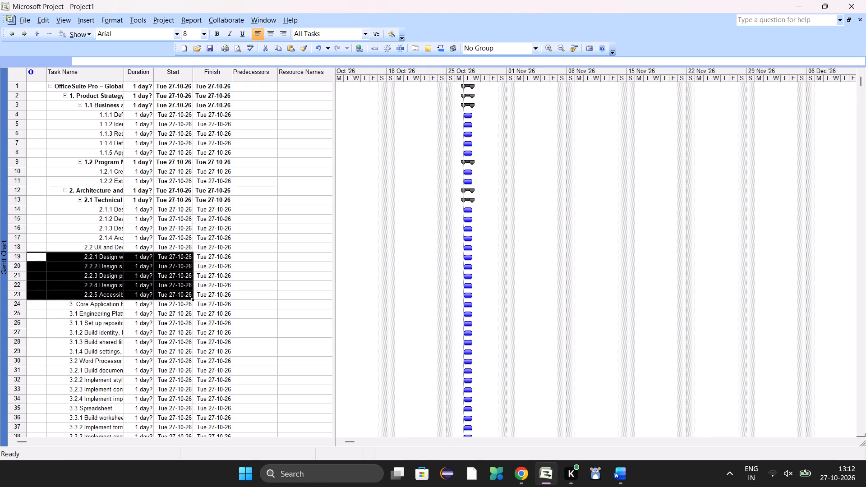
drag(183, 292, 204, 292)
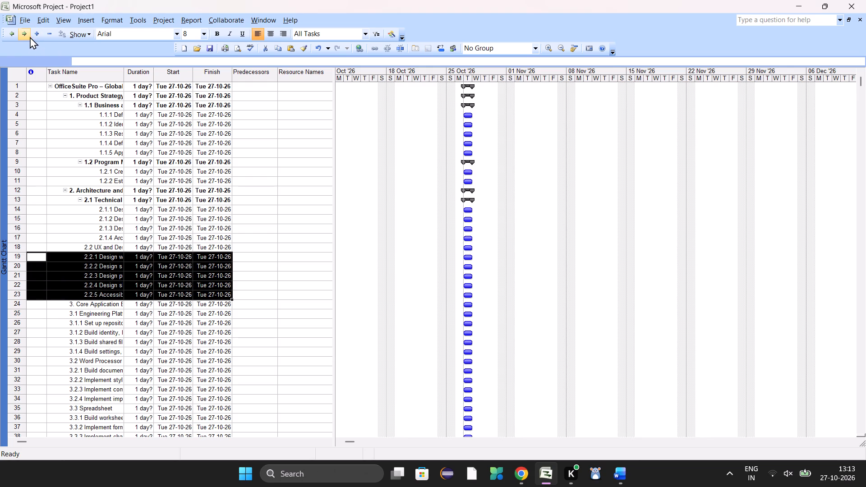
click(25, 36)
click(305, 268)
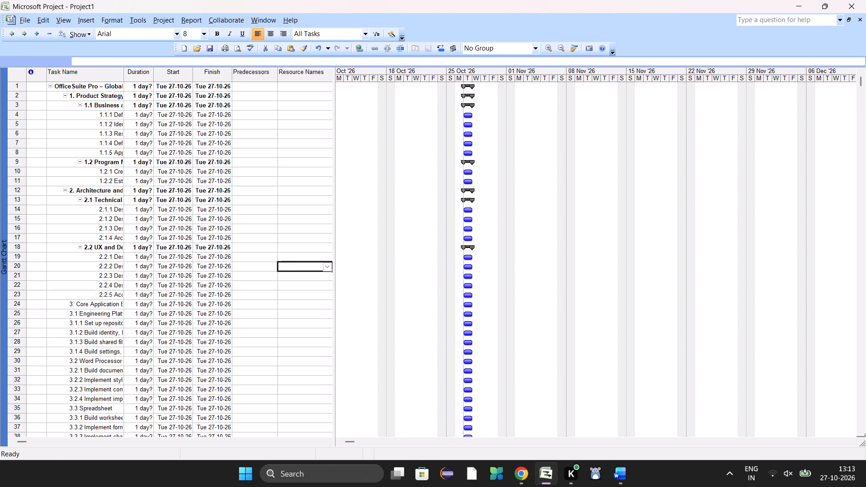
Indent tasks 25 to 48, from "3.1 Engineering Platform and Shared Services" through the 3.5.3 item, one level beneath the section 3 core application task.
scroll(305, 268, up, 2)
scroll(305, 268, down, 2)
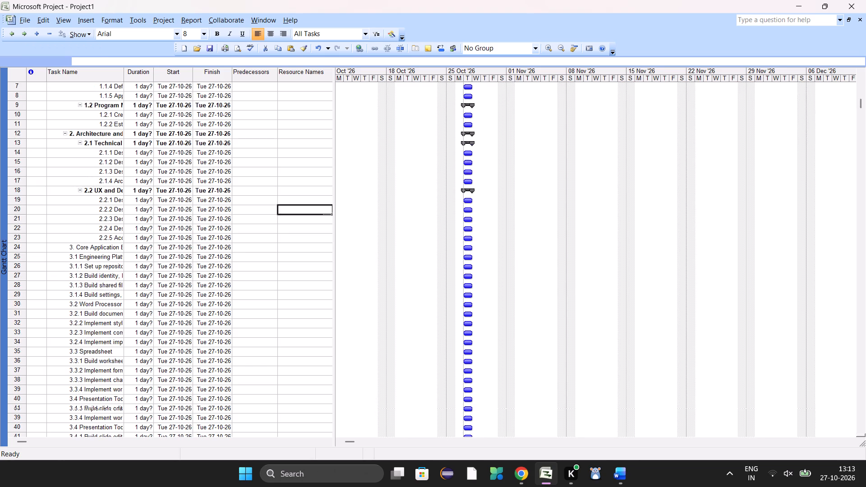
scroll(305, 268, down, 2)
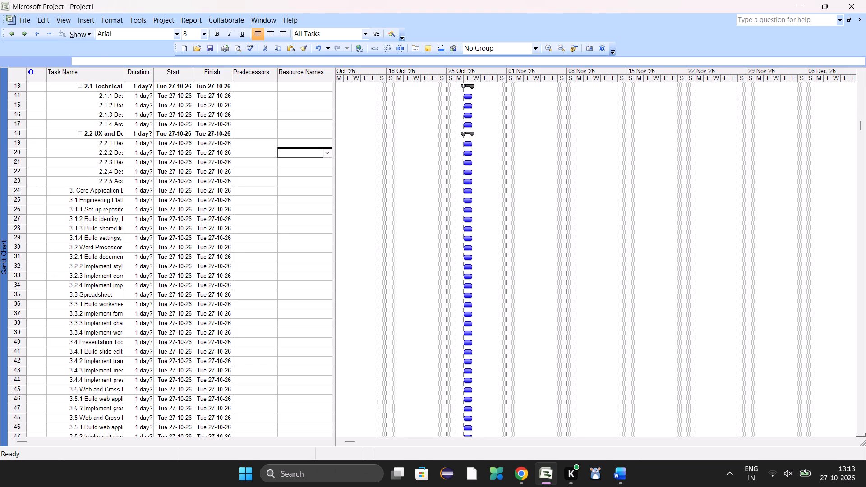
scroll(305, 255, down, 1)
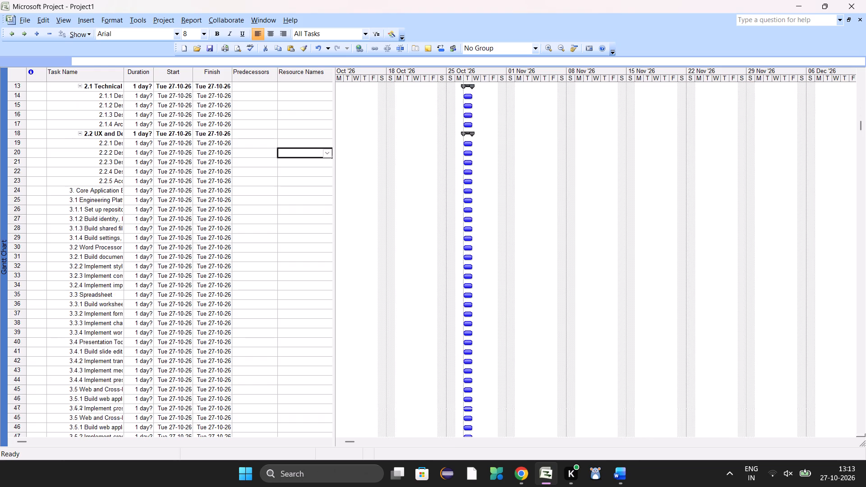
scroll(305, 255, down, 1)
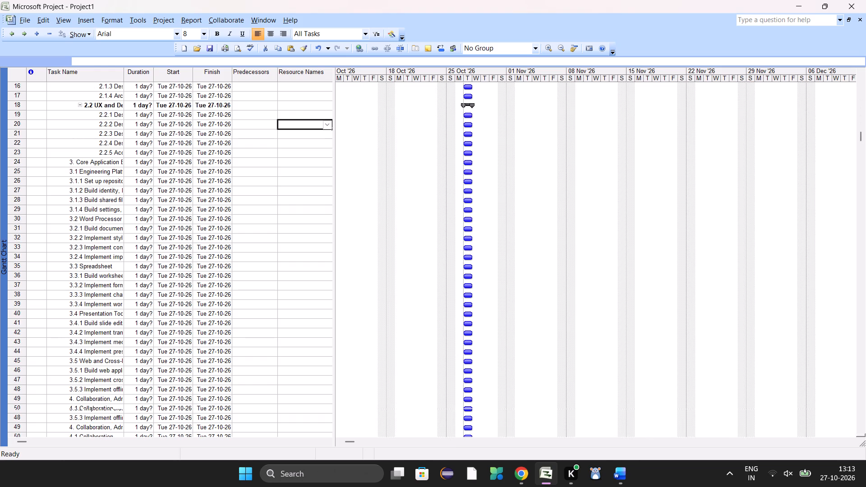
drag(49, 168, 77, 178)
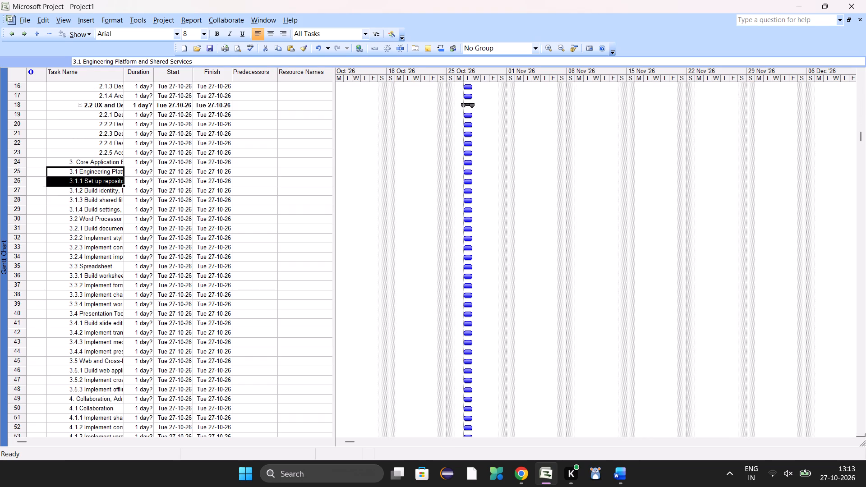
drag(77, 178, 218, 383)
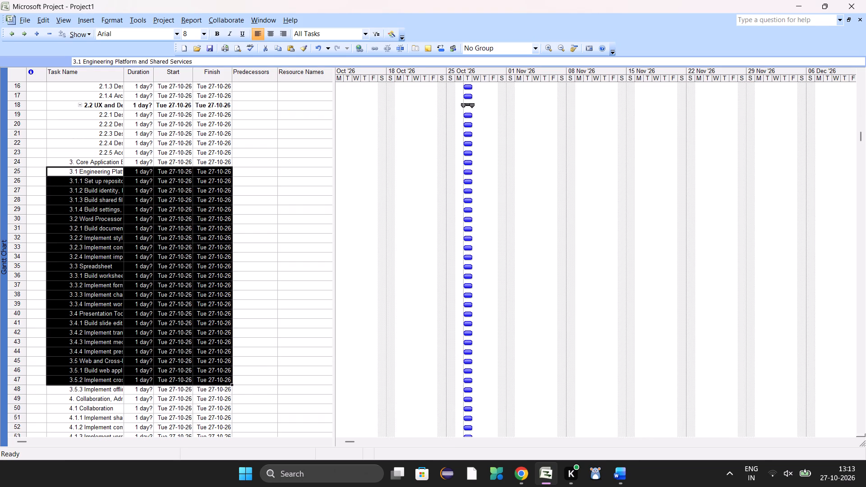
drag(218, 383, 223, 389)
click(25, 34)
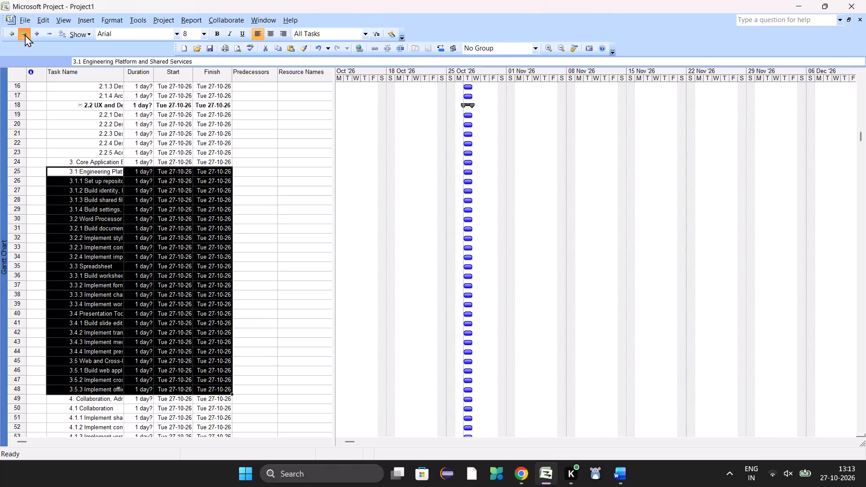
click(294, 221)
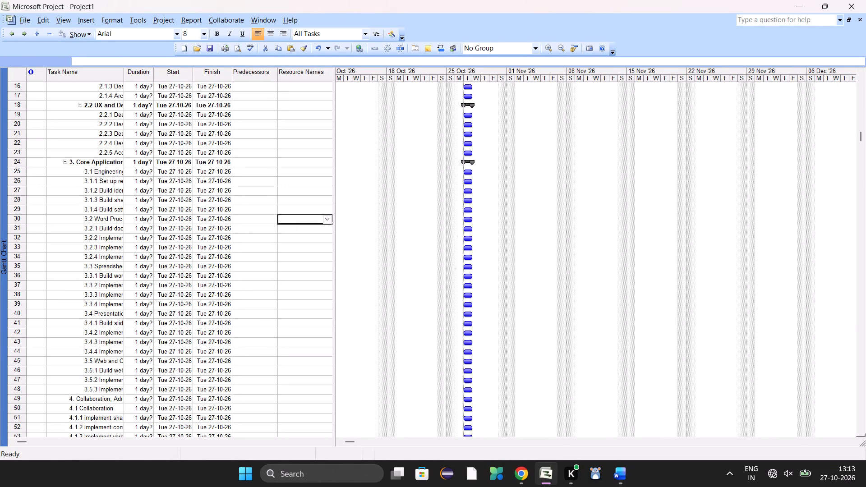
Indent tasks 26 to 29, the 3.1.1 to 3.1.4 items, one level beneath "3.1 Engineering Platform and Shared Services".
drag(48, 178, 72, 187)
click(300, 187)
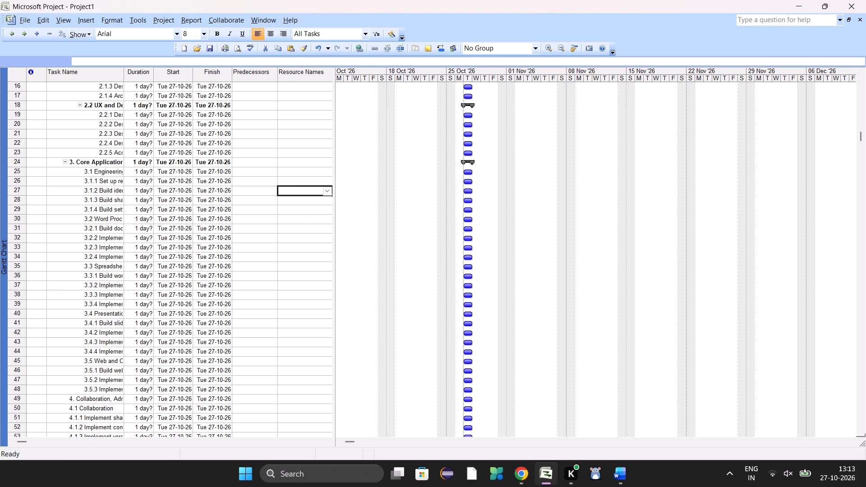
drag(48, 178, 97, 199)
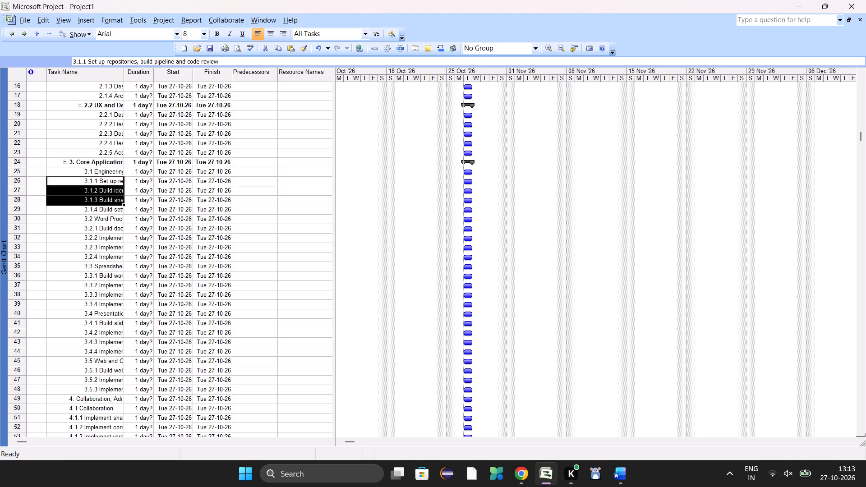
drag(97, 199, 125, 209)
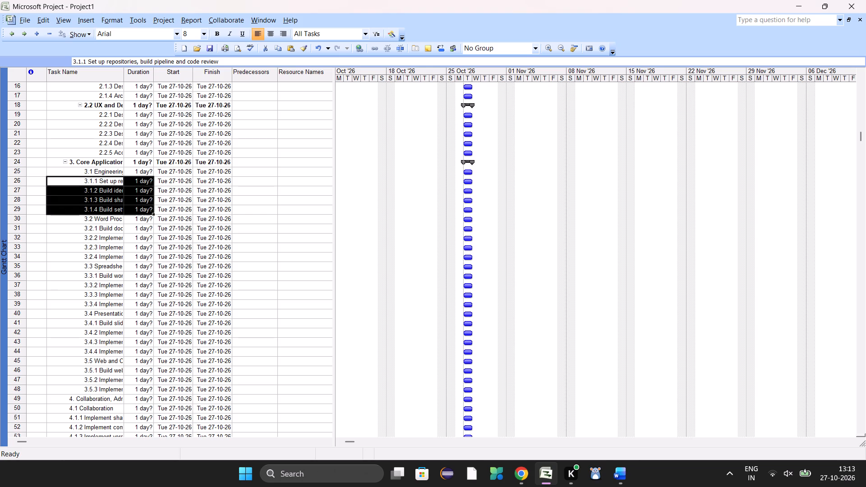
drag(125, 209, 207, 211)
click(26, 33)
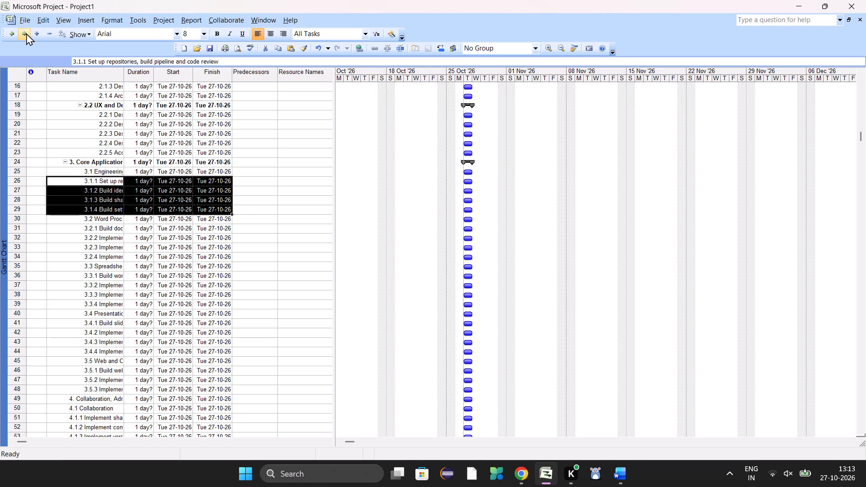
click(290, 190)
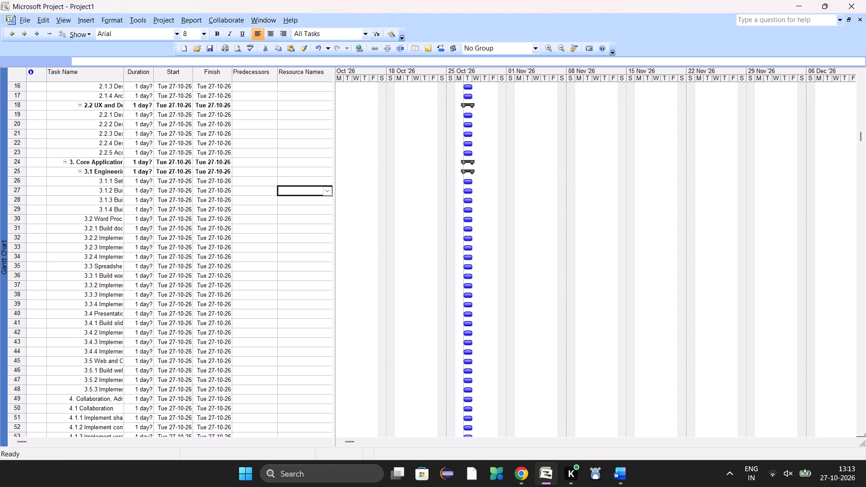
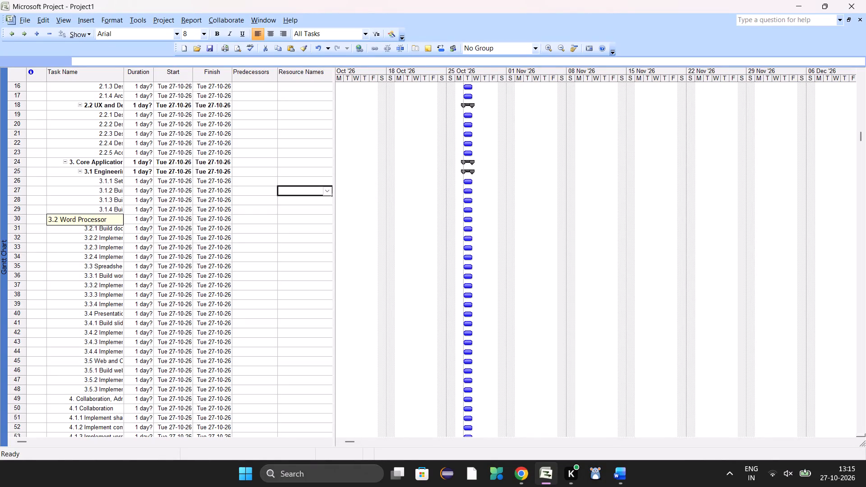
Indent tasks 31 to 34, the 3.2.1 to 3.2.4 items, one level beneath the 3.2 word processor task.
click(355, 211)
click(329, 230)
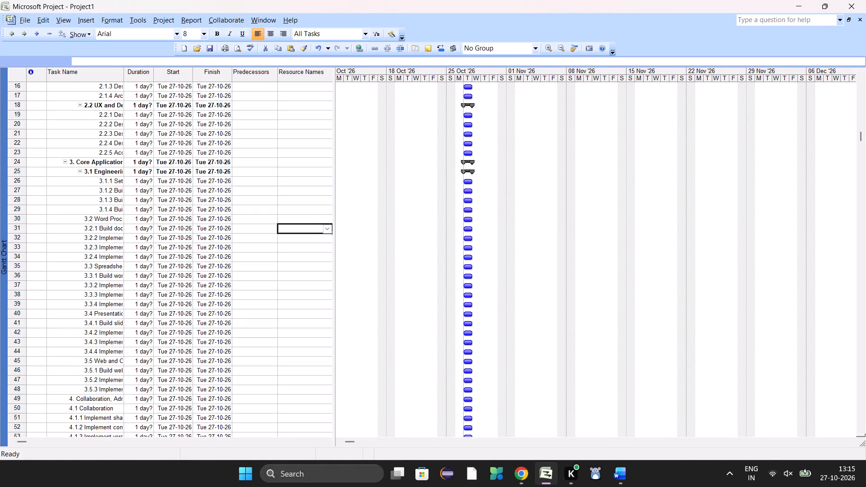
drag(49, 226, 166, 260)
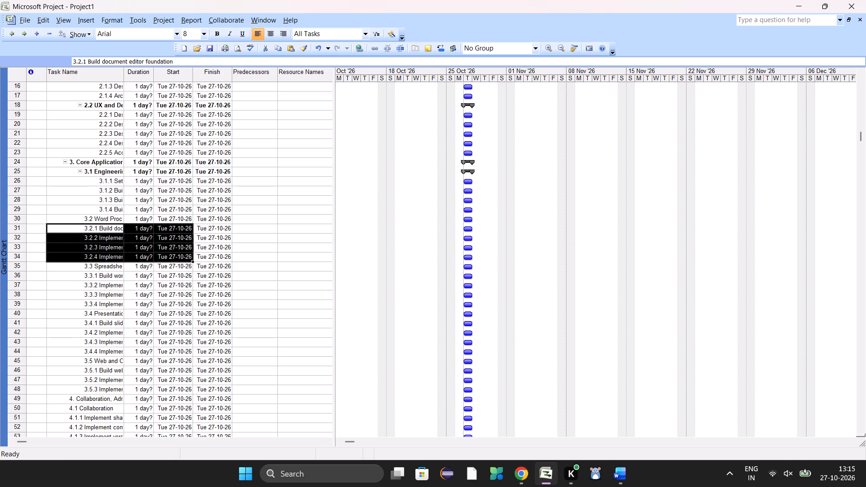
drag(166, 260, 202, 254)
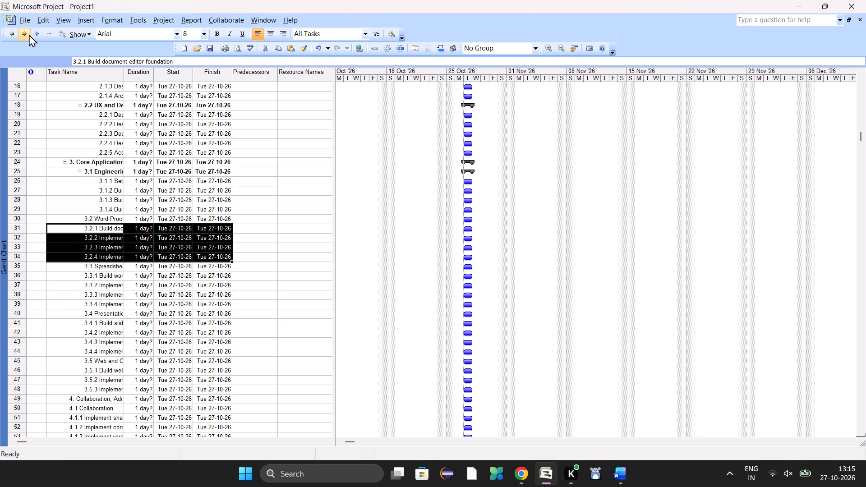
click(29, 34)
click(266, 194)
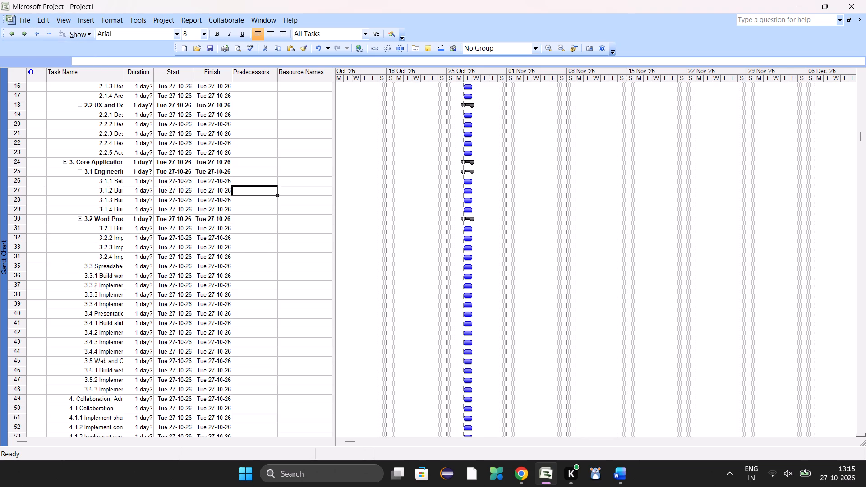
Indent tasks 36 to 39, the 3.3.1 to 3.3.4 items, one level beneath the 3.3 spreadsheet task.
drag(48, 272, 203, 302)
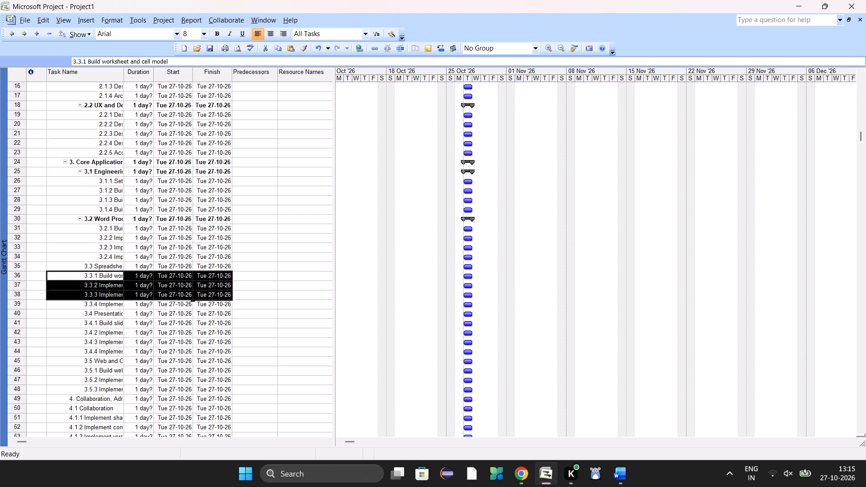
drag(203, 302, 208, 302)
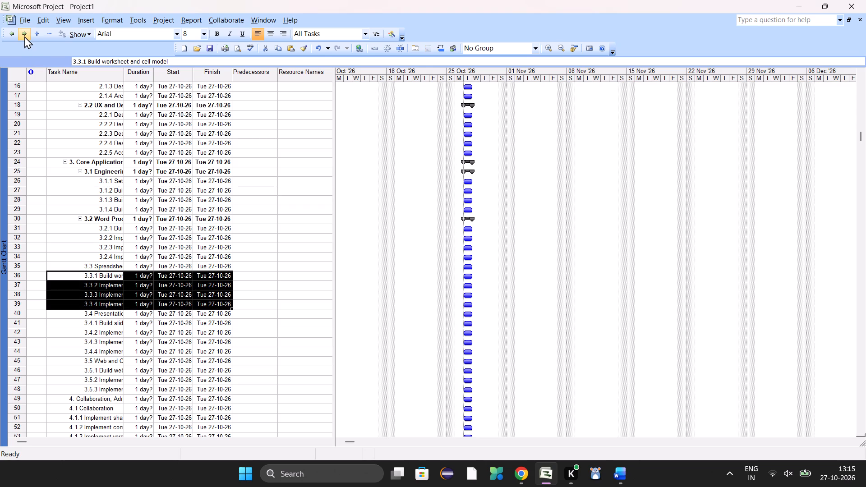
click(24, 36)
scroll(209, 211, down, 1)
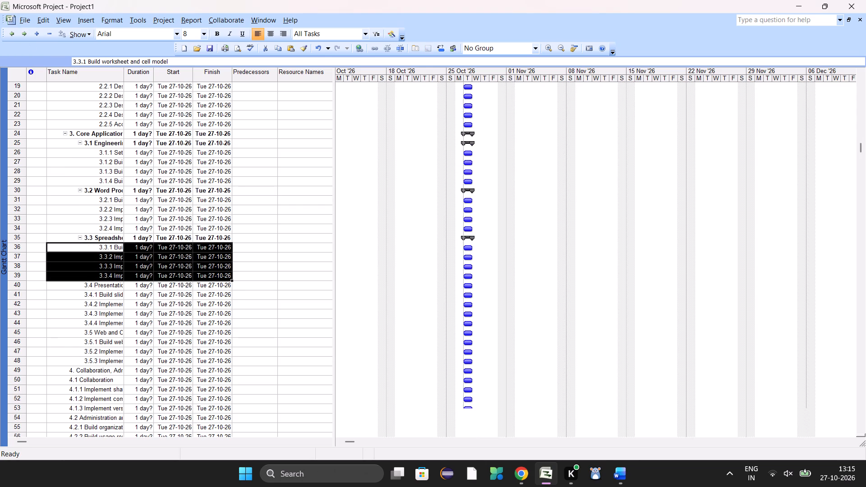
scroll(209, 211, down, 1)
click(277, 241)
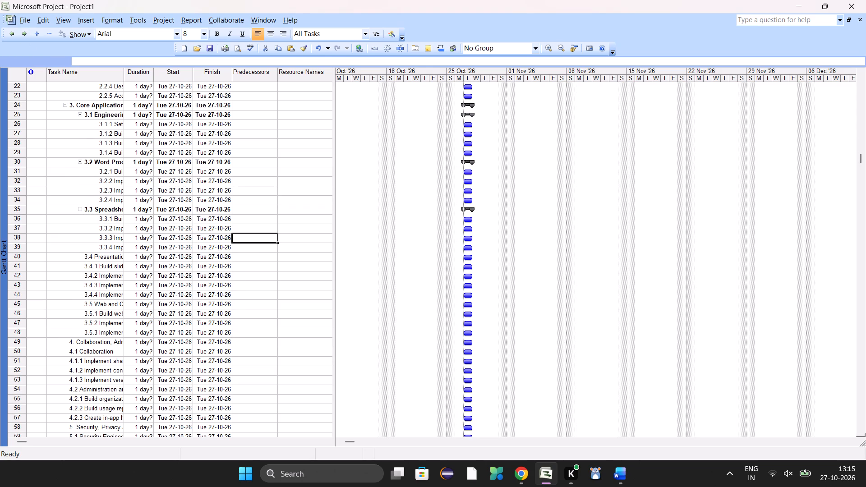
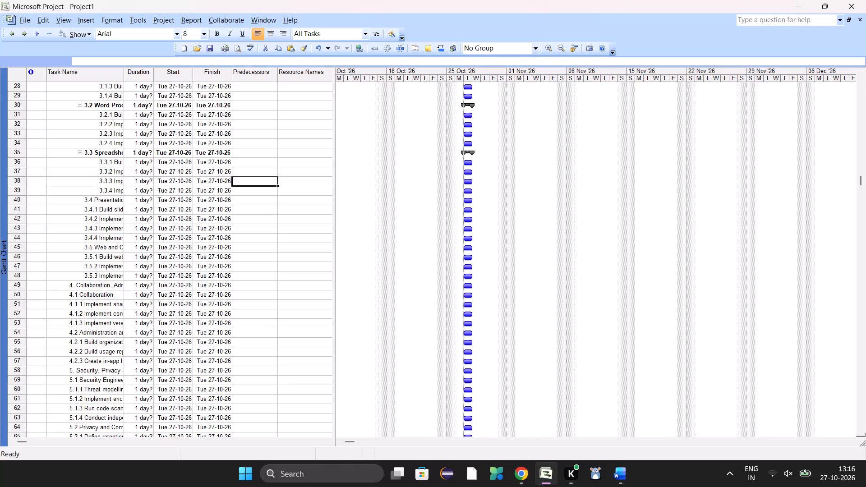
Indent tasks 41 to 44, the 3.4.1 to 3.4.4 items, one level beneath the 3.4 presentation task.
scroll(277, 241, down, 1)
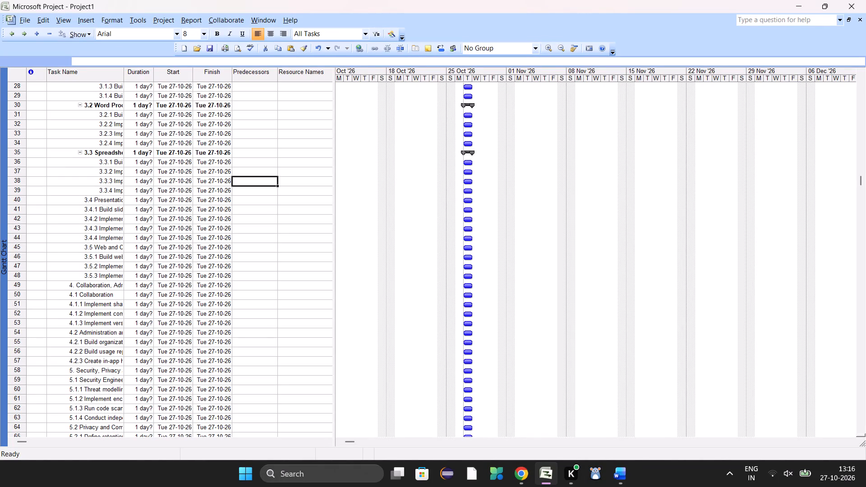
drag(47, 207, 119, 230)
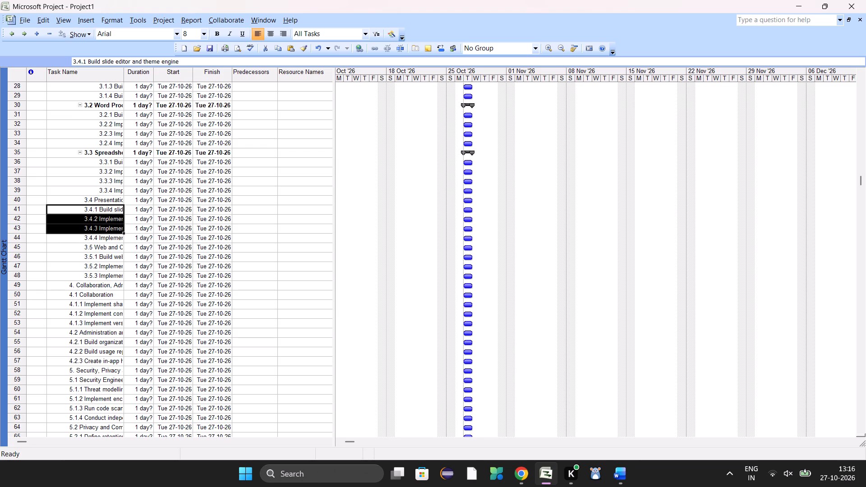
drag(119, 230, 211, 236)
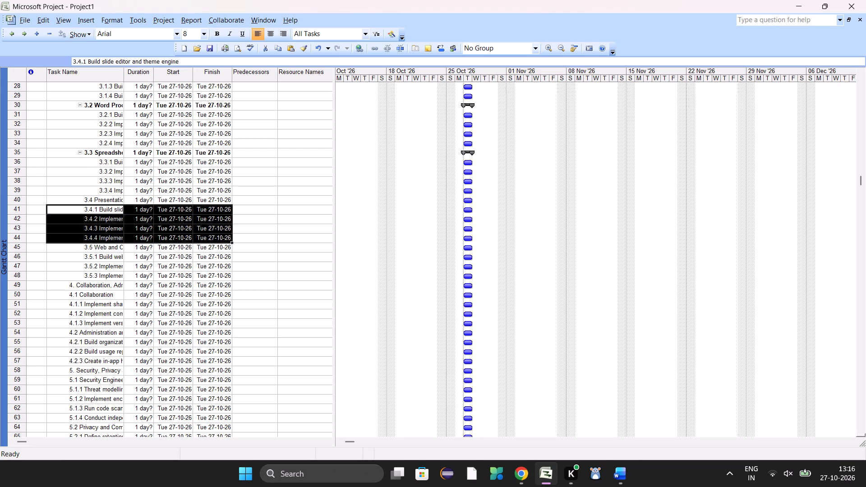
click(23, 36)
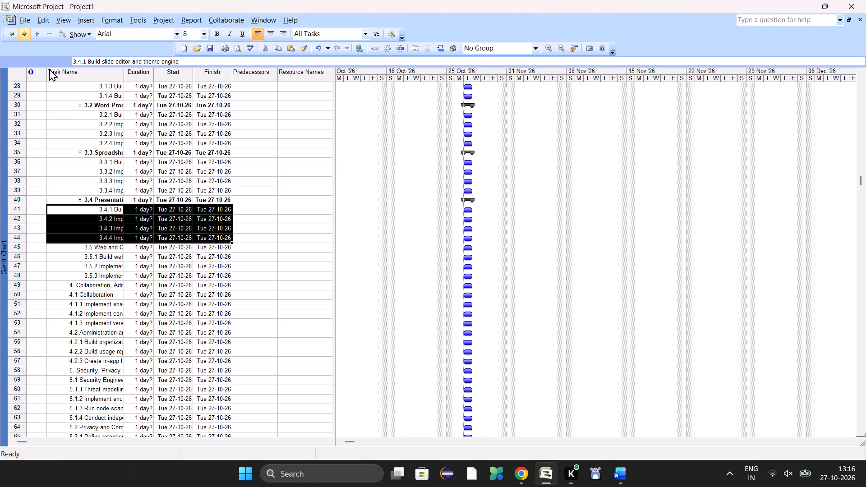
Indent tasks 46 to 48, the 3.5.1 to 3.5.3 items, one level beneath the 3.5 web task.
scroll(108, 258, down, 1)
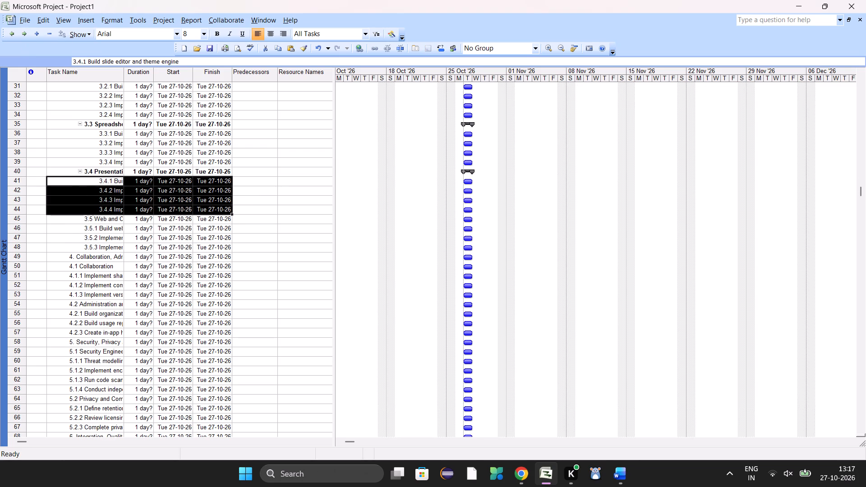
click(76, 231)
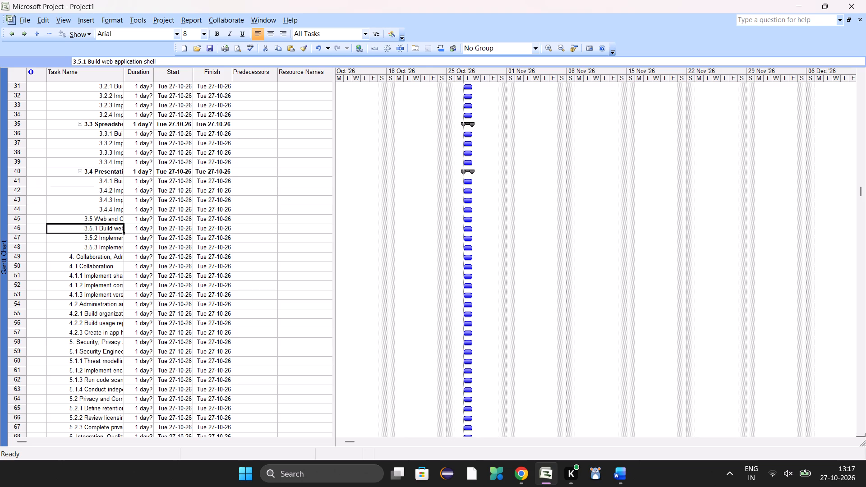
click(169, 251)
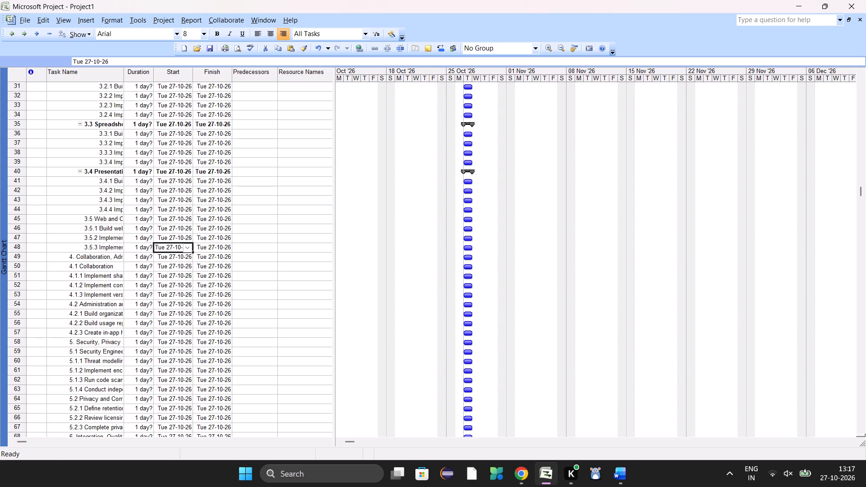
drag(50, 225, 202, 246)
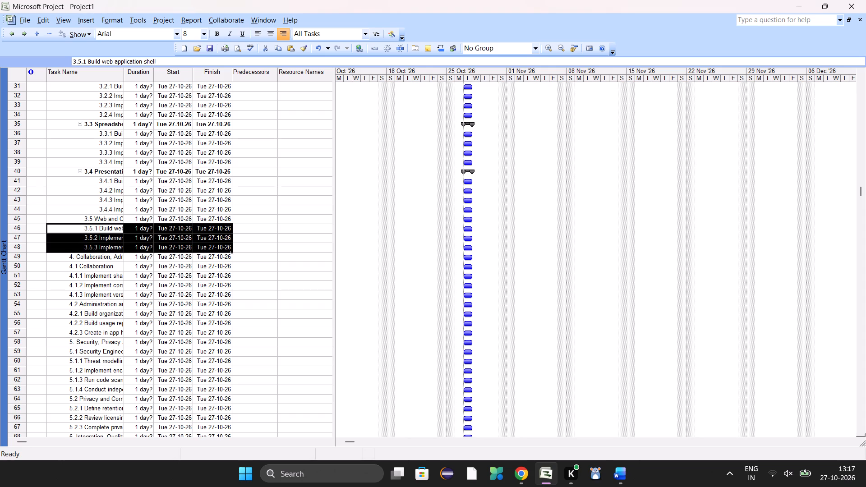
drag(202, 246, 212, 244)
click(23, 37)
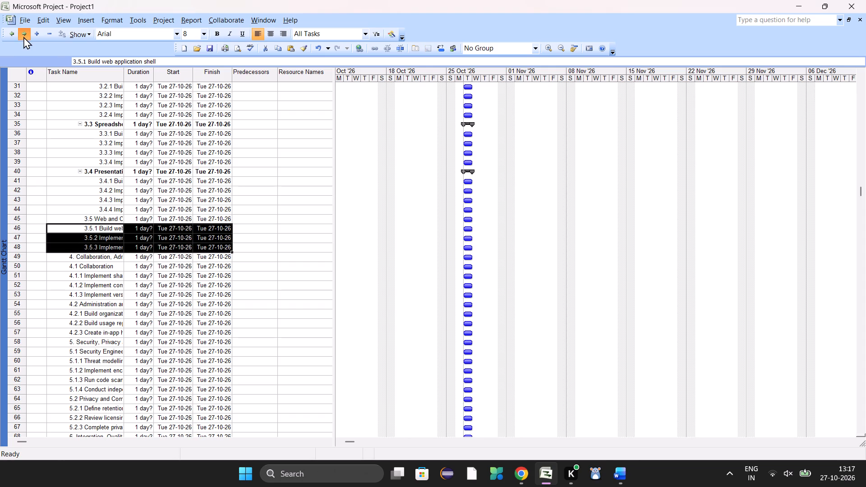
click(277, 256)
Indent tasks 50 to 57, from 4.1 Collaboration through 4.2.3, one level beneath the section 4 task.
scroll(277, 256, down, 1)
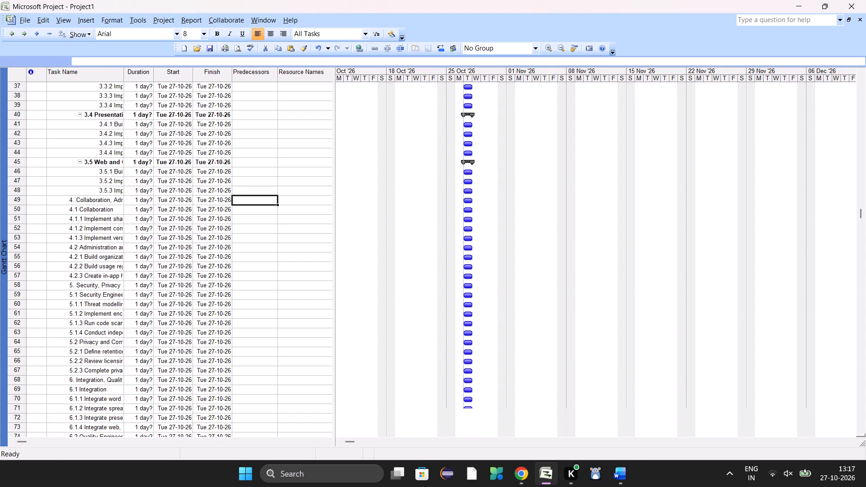
scroll(277, 256, down, 1)
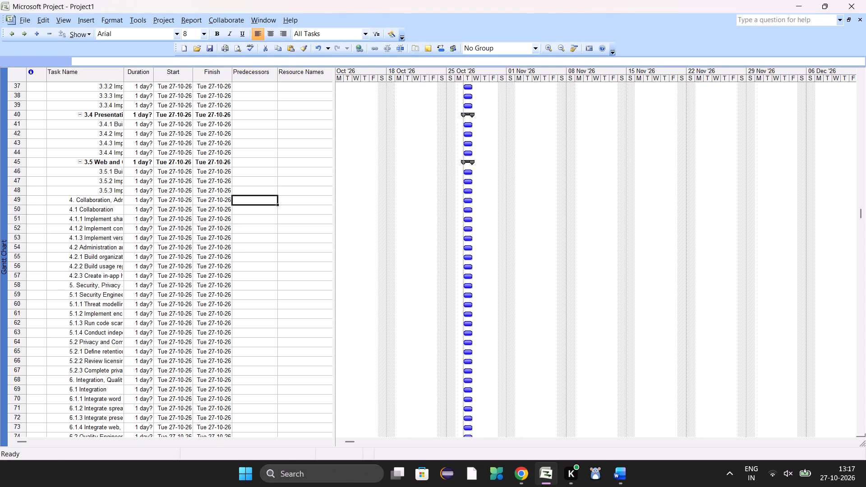
drag(50, 207, 158, 271)
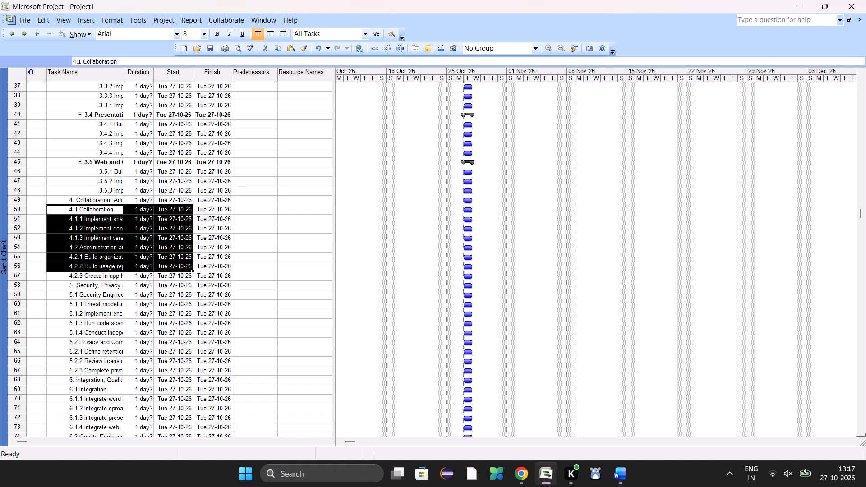
drag(158, 271, 213, 273)
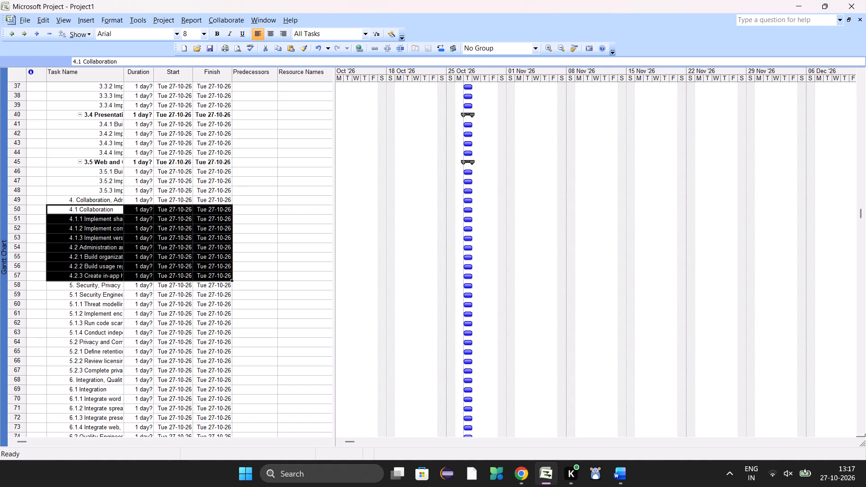
click(25, 36)
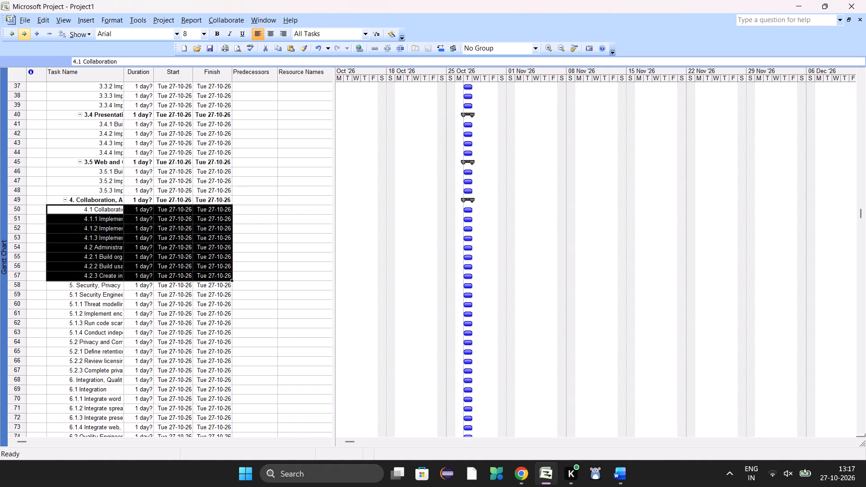
Indent tasks 51 to 57, from 4.1.1 through 4.2.3, one further level beneath 4.1 Collaboration.
click(47, 327)
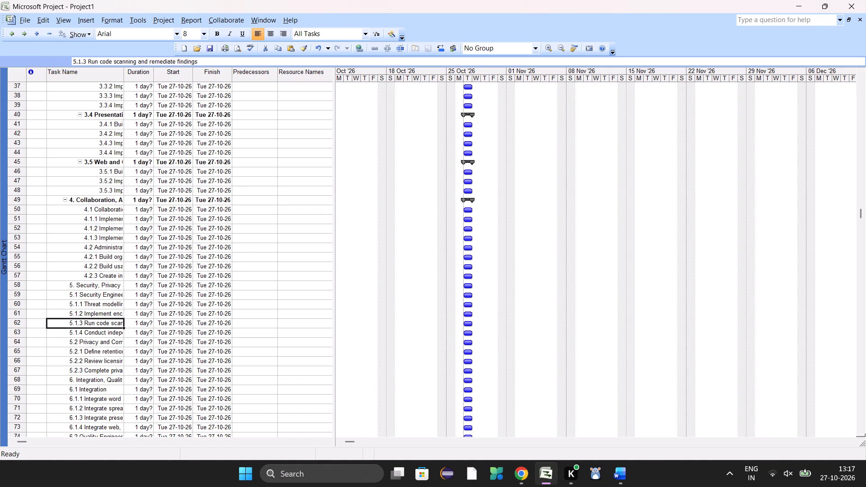
drag(49, 216, 147, 266)
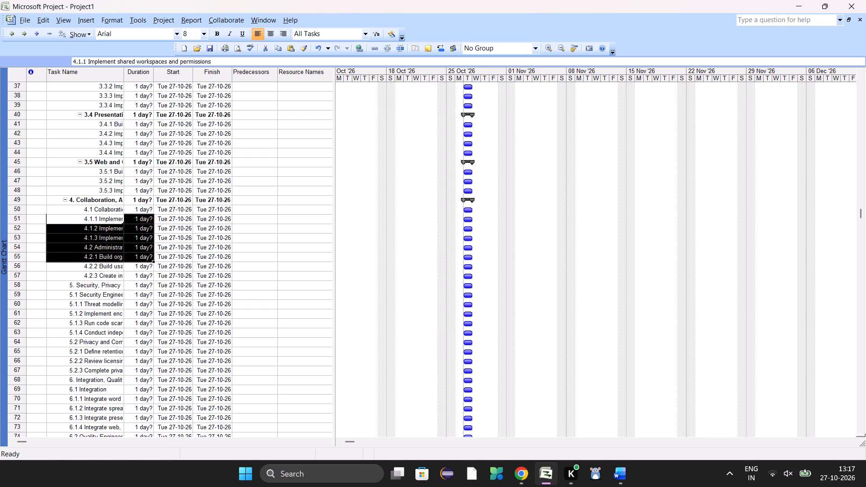
drag(147, 266, 207, 276)
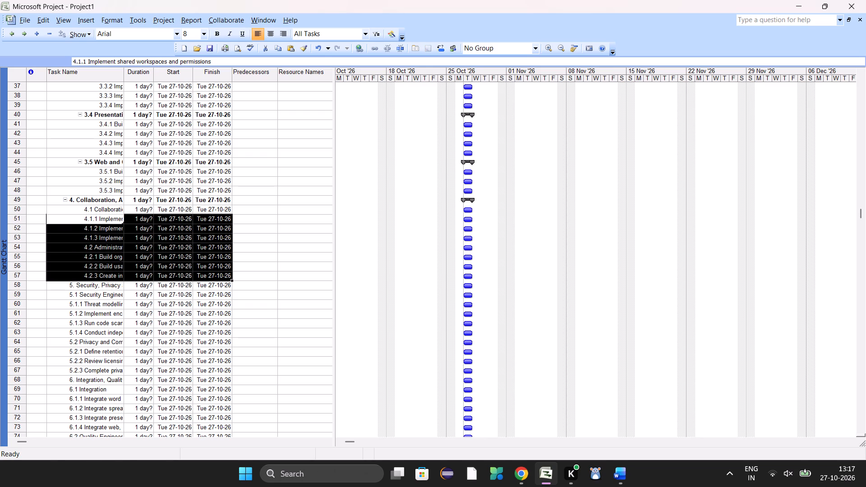
click(25, 33)
click(267, 197)
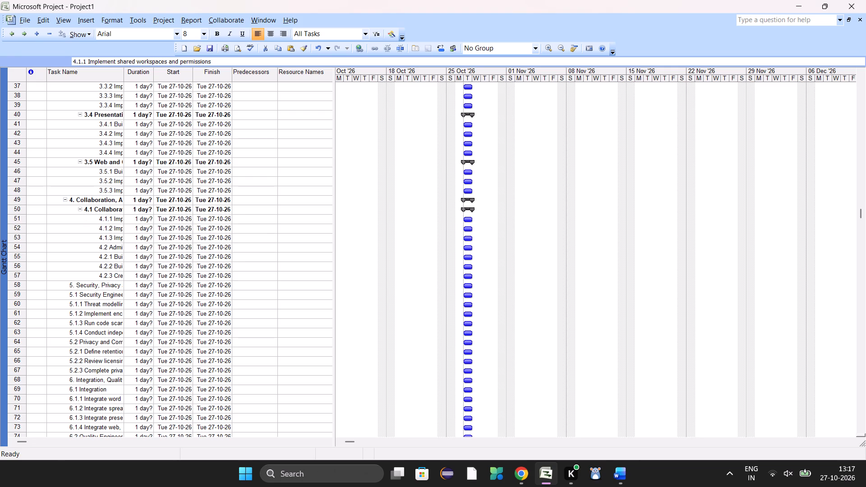
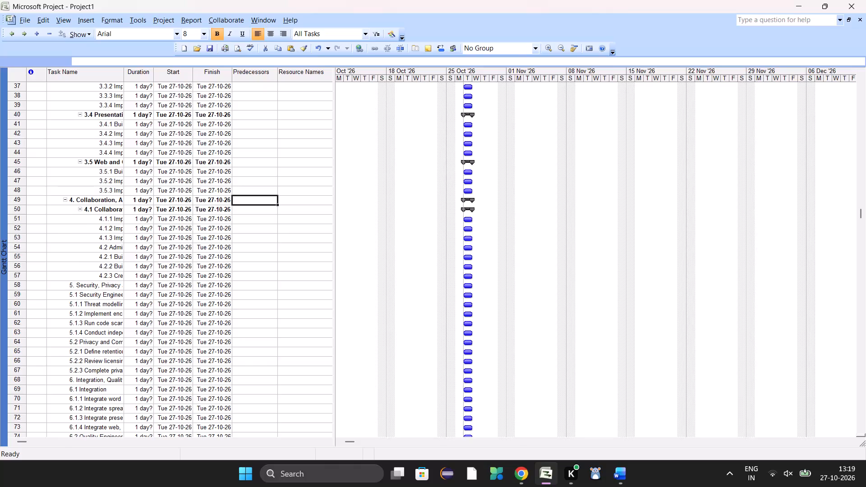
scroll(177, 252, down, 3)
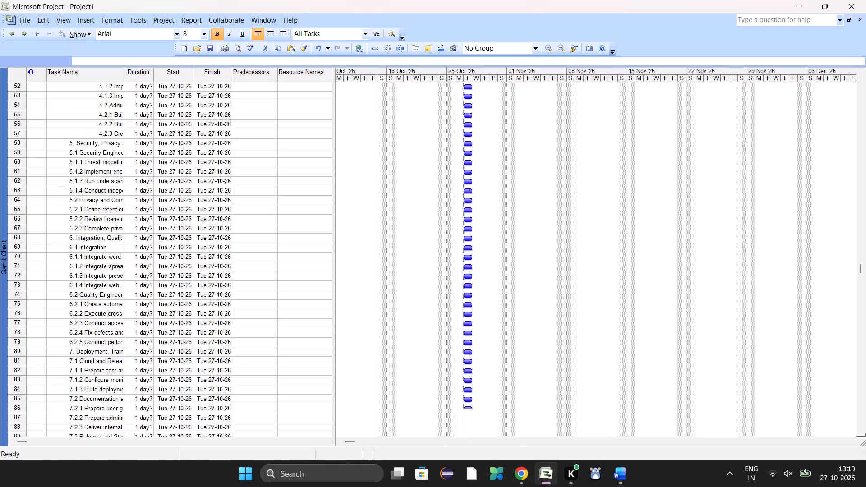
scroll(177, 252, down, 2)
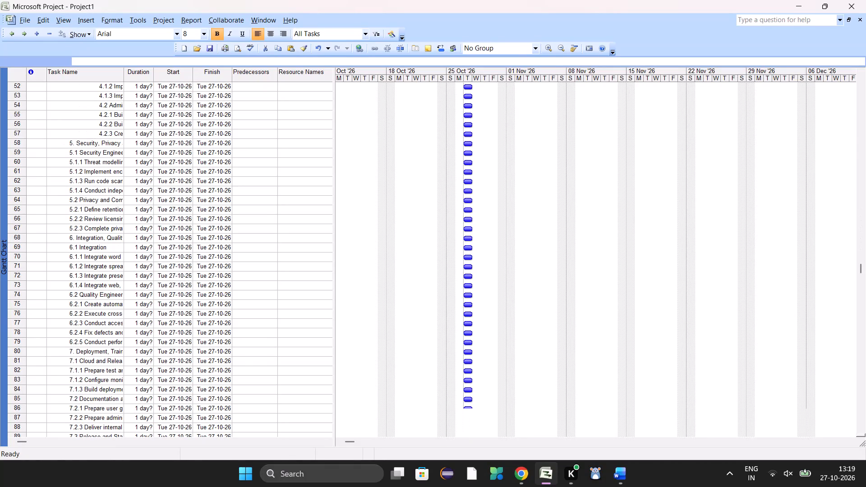
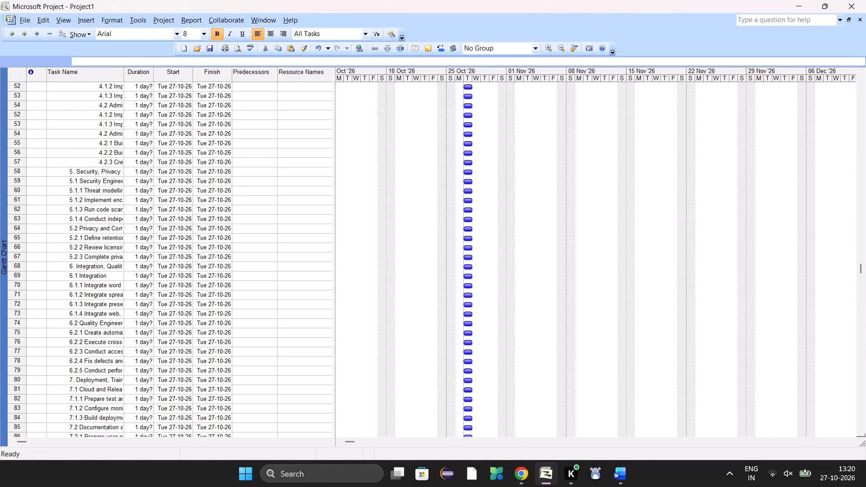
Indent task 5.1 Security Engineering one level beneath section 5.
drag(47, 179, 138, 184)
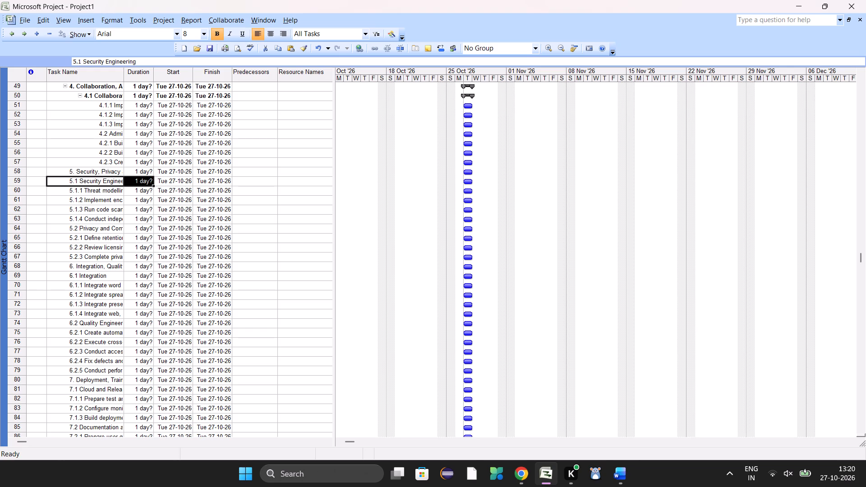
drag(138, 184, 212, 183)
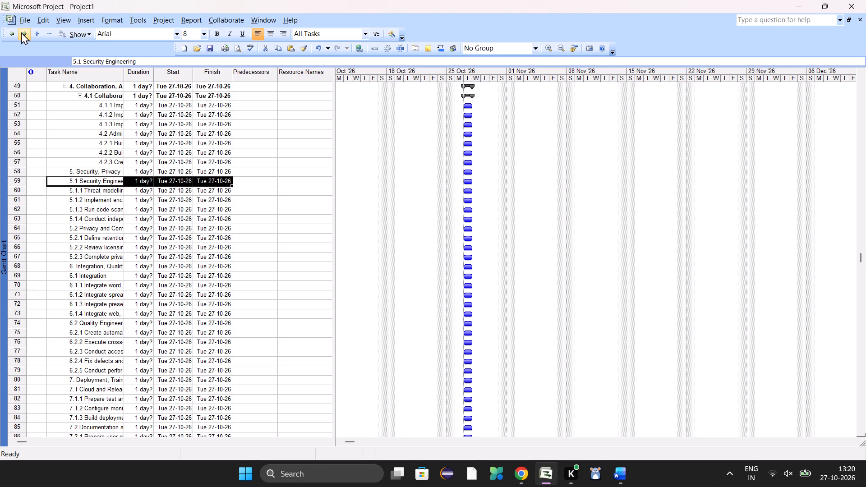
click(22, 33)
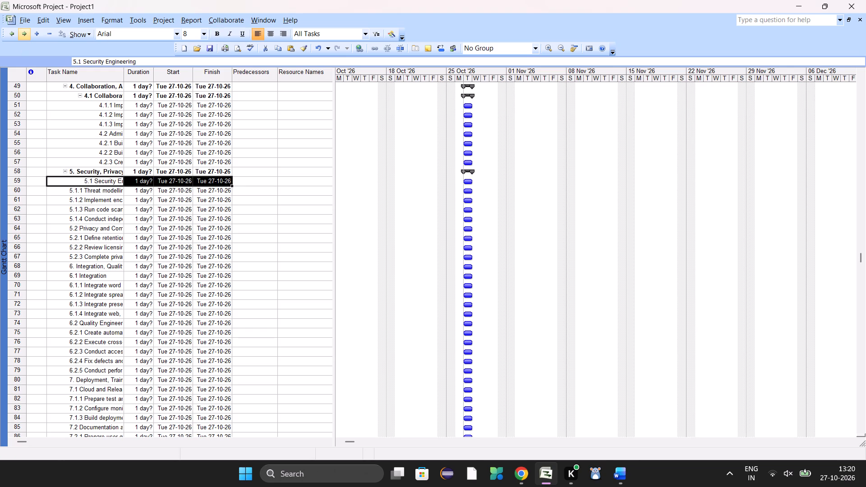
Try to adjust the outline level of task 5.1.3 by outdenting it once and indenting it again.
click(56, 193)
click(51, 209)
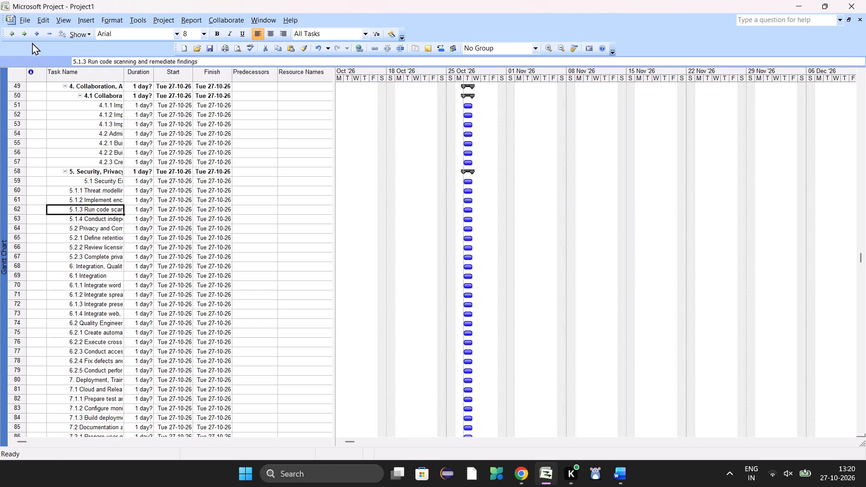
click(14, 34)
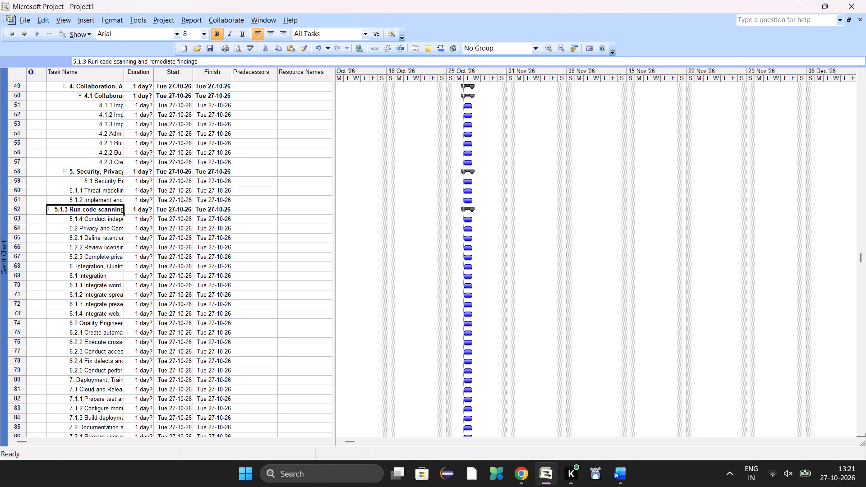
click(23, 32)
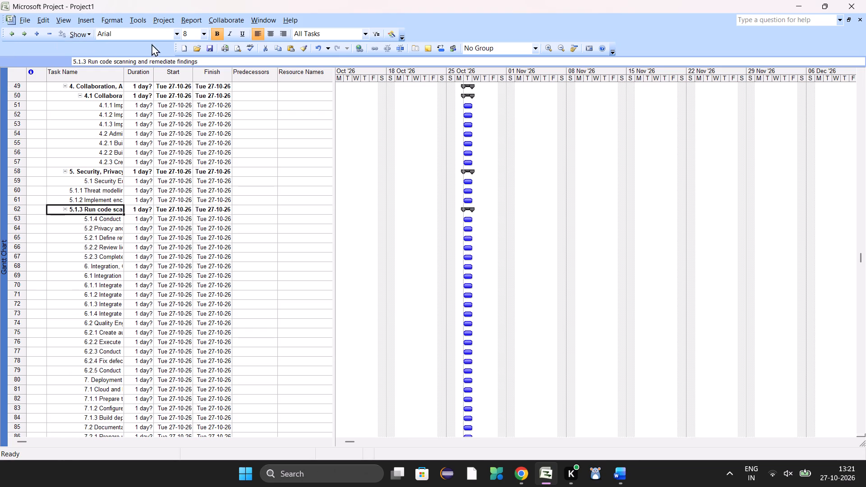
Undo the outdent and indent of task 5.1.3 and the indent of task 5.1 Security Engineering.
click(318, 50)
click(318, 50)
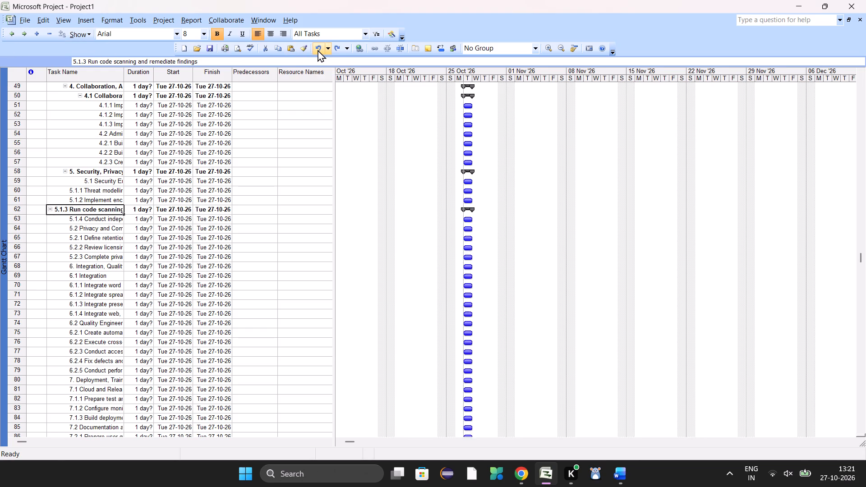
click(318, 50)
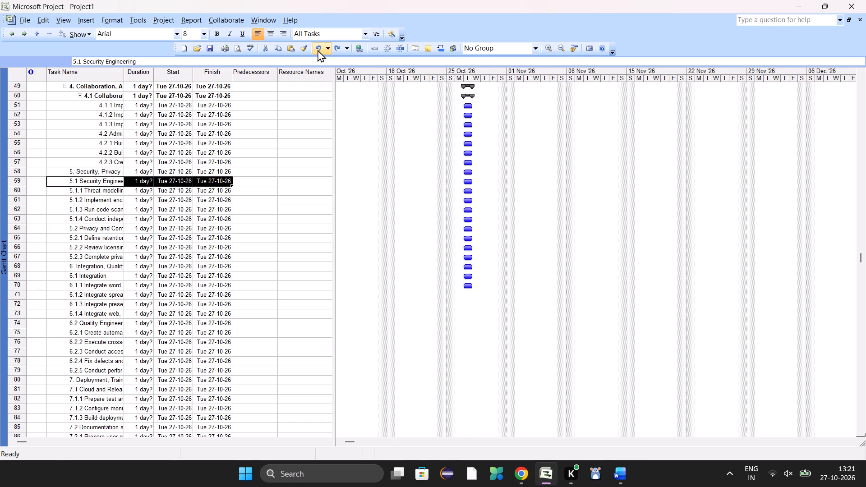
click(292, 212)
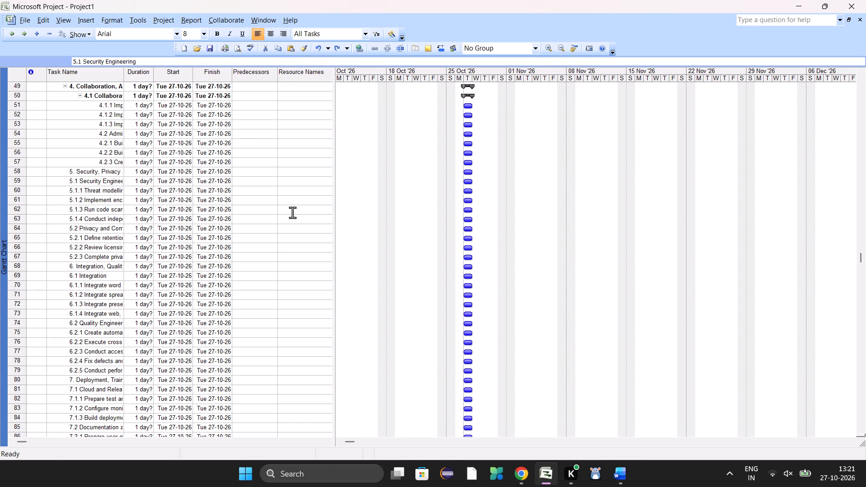
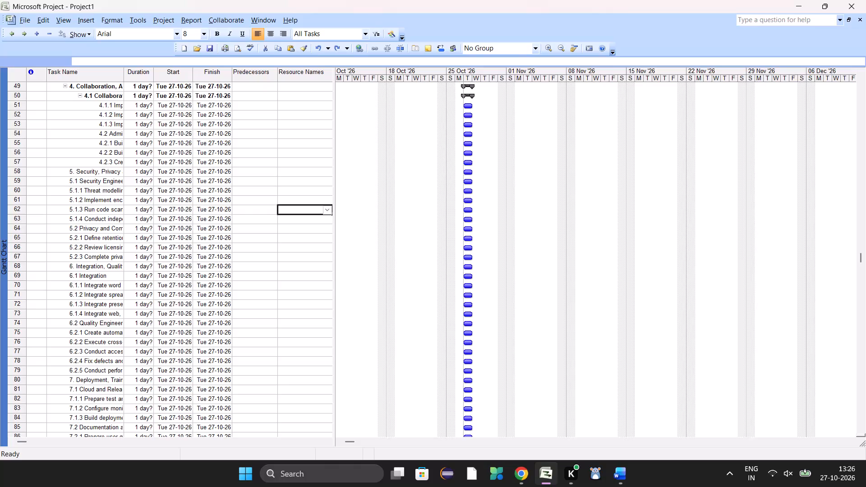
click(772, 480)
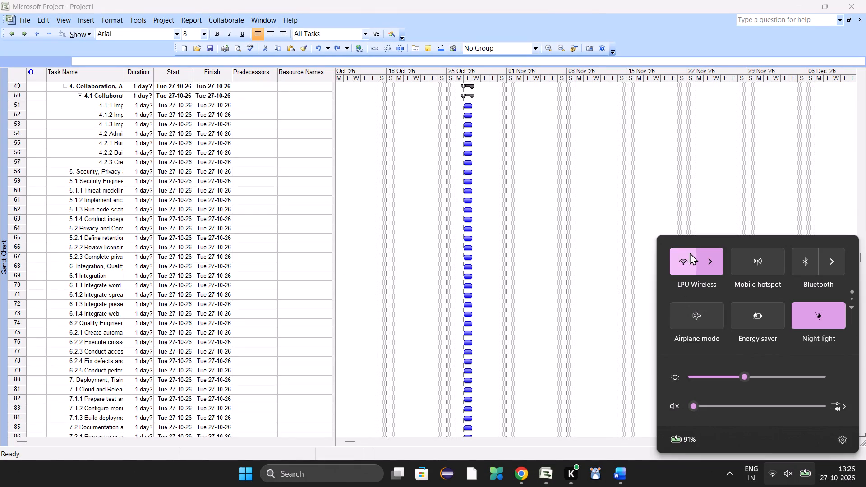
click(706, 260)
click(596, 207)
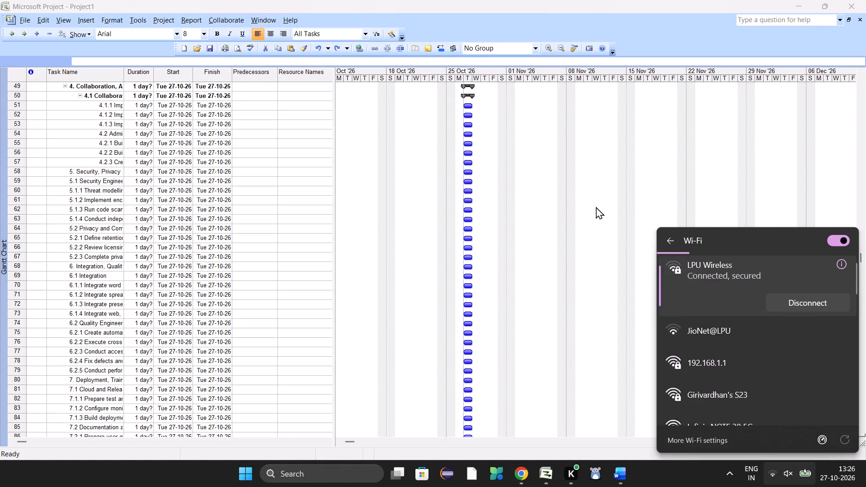
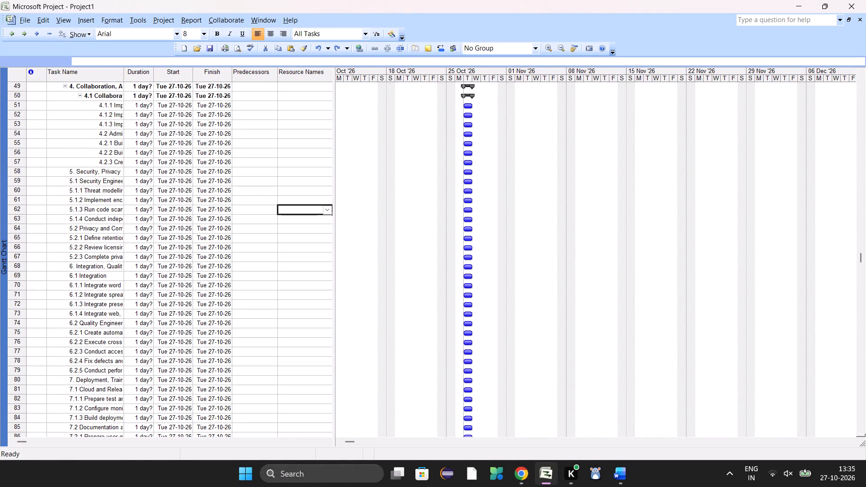
Indent tasks 5.1 through 5.2.3 one level beneath the section 5 Security, Privacy heading.
drag(48, 178, 190, 243)
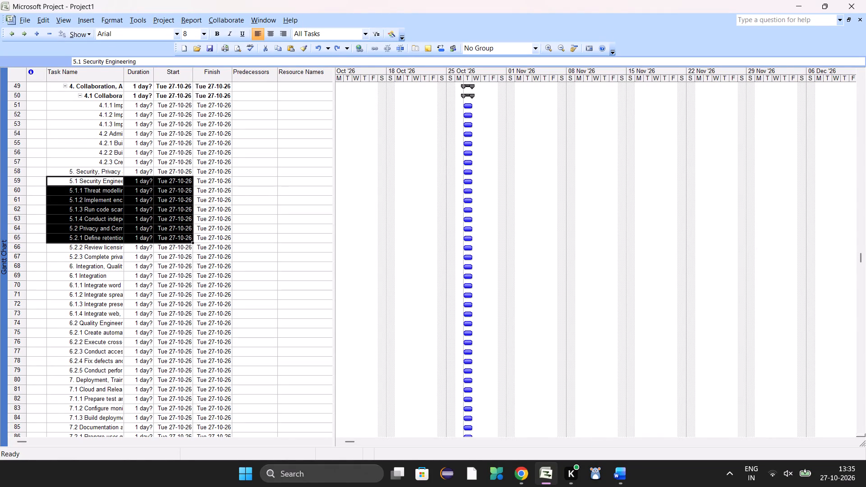
drag(190, 243, 213, 254)
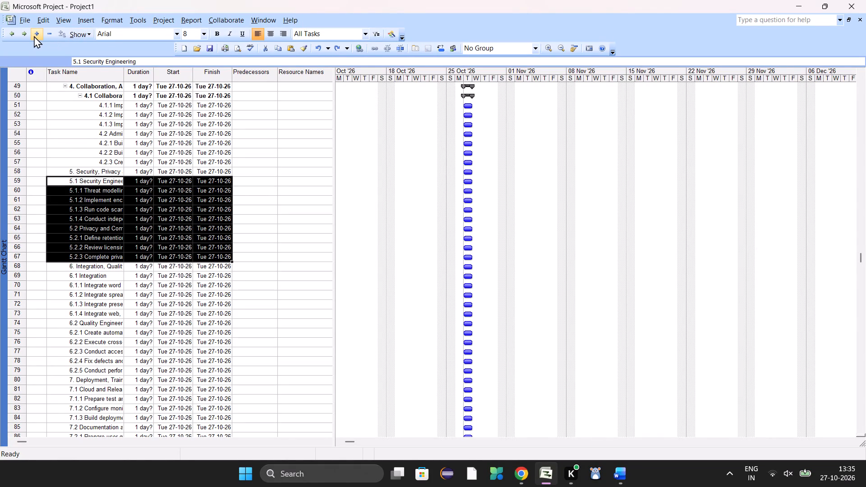
click(25, 36)
click(316, 196)
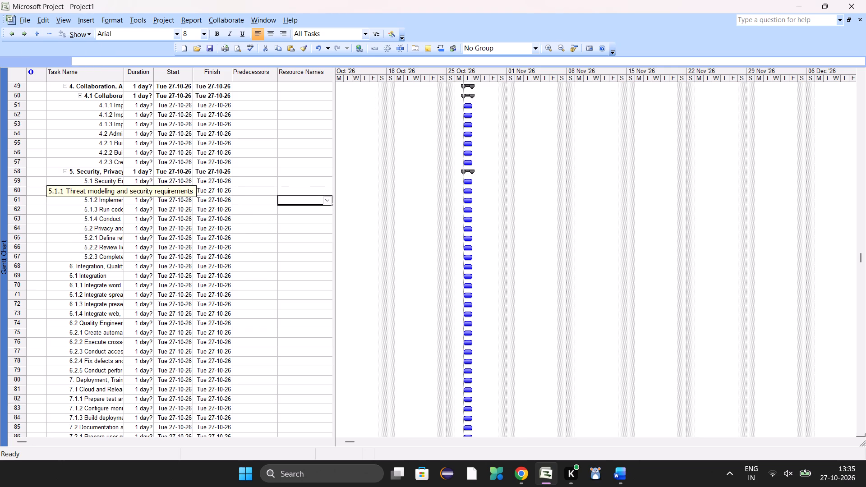
Indent tasks 5.1.1 to 5.1.4 one level beneath 5.1 and tasks 5.2.1 to 5.2.3 beneath 5.2.
drag(49, 188, 173, 237)
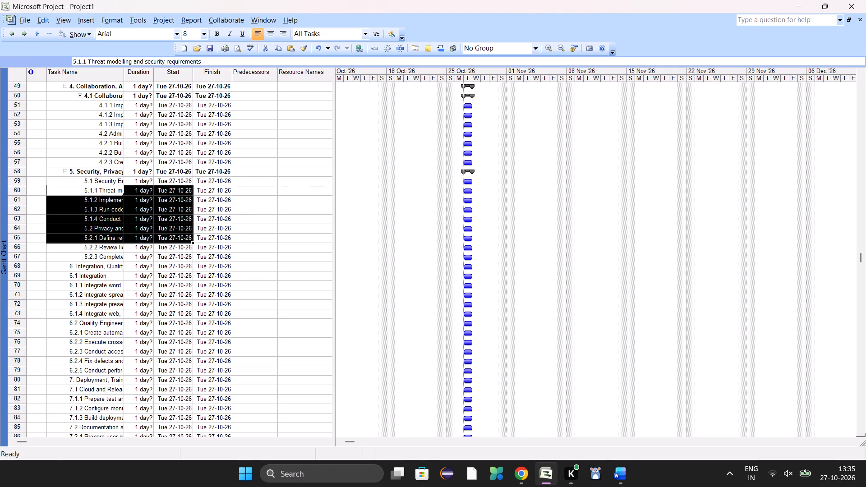
drag(173, 237, 202, 220)
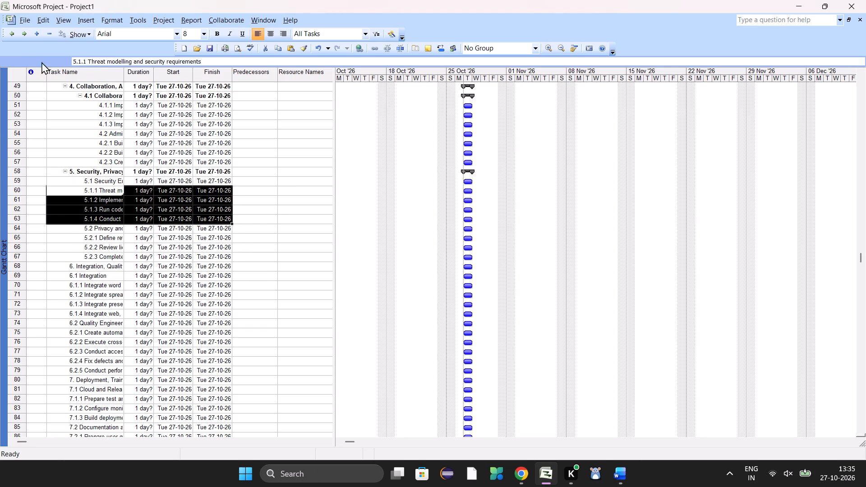
click(24, 38)
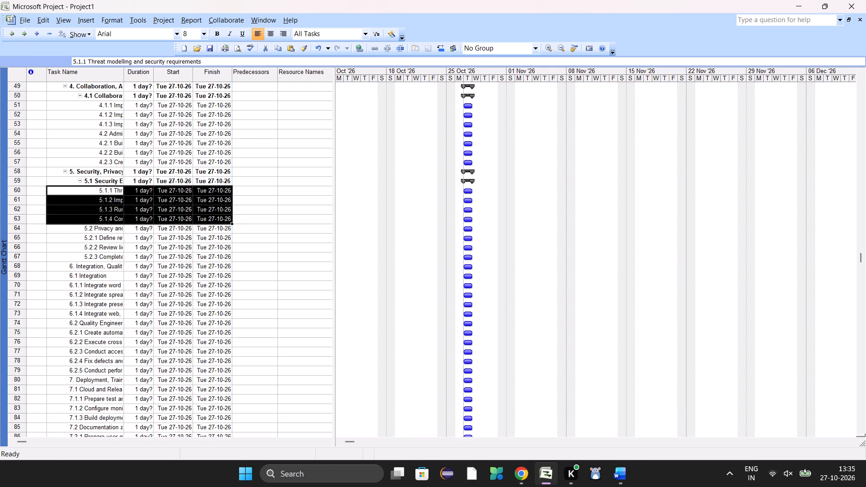
click(64, 253)
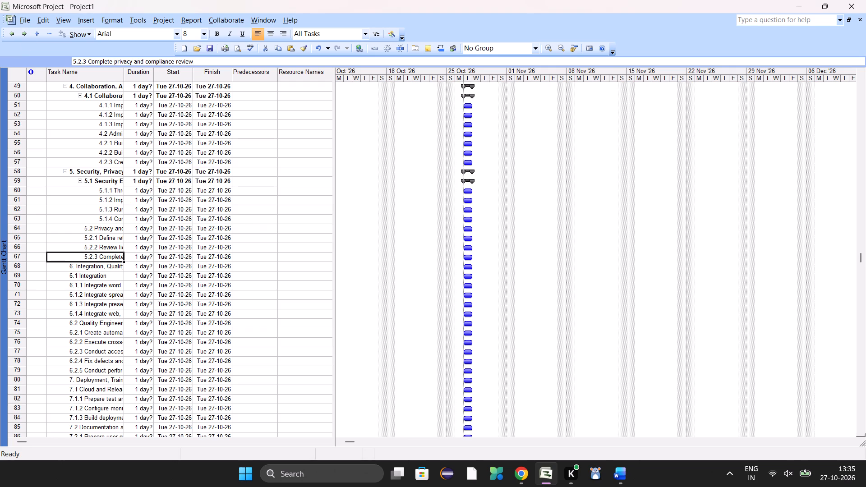
drag(48, 236, 204, 256)
click(26, 37)
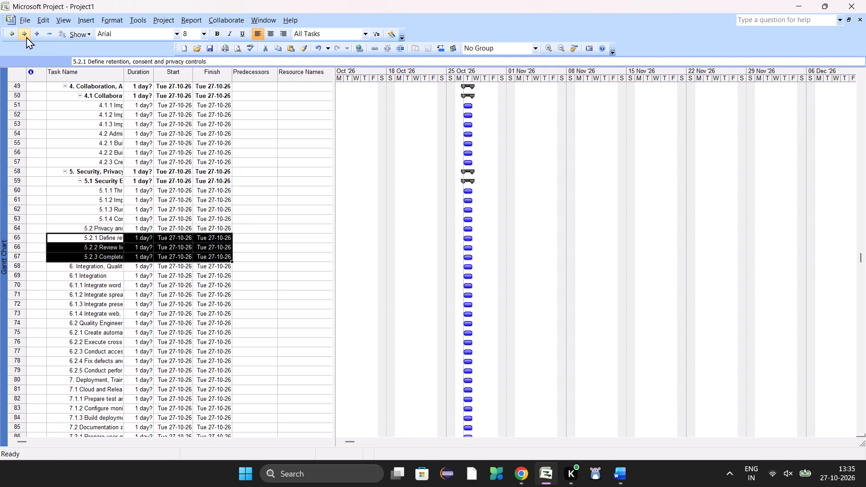
click(292, 264)
Indent tasks 6.1 through 6.2.5 one level beneath the section 6 Integration, Quality heading.
scroll(292, 264, down, 1)
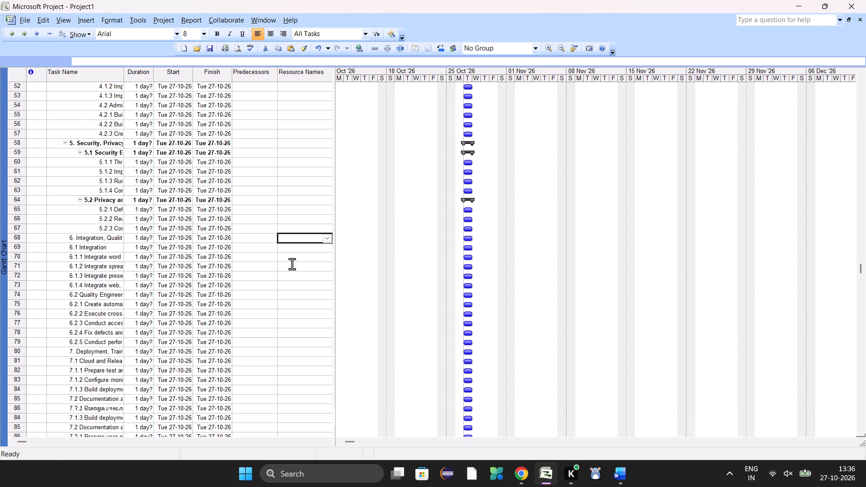
scroll(292, 264, down, 2)
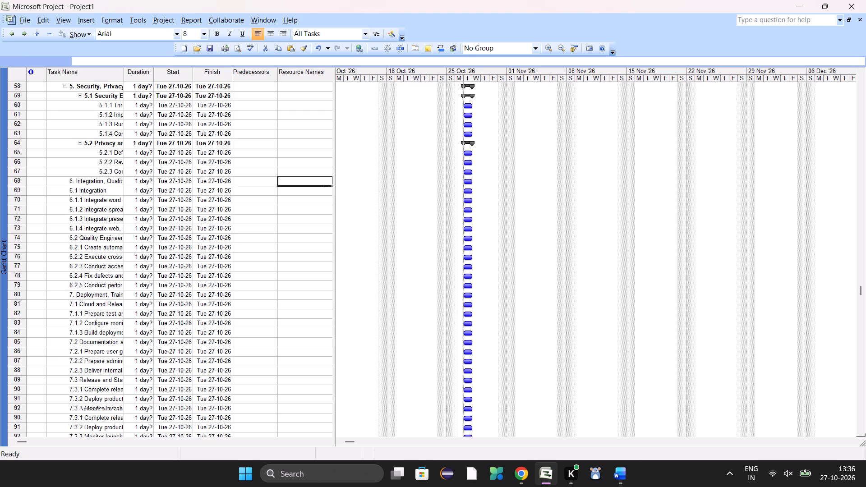
drag(48, 187, 94, 214)
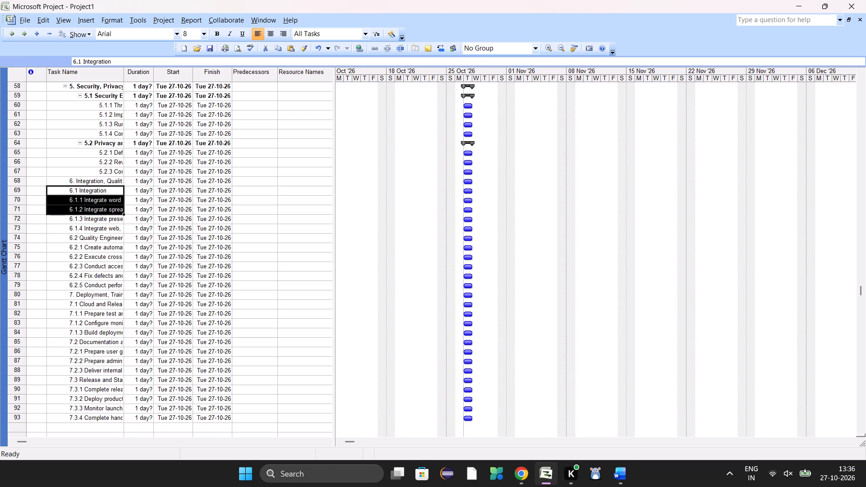
drag(94, 214, 202, 286)
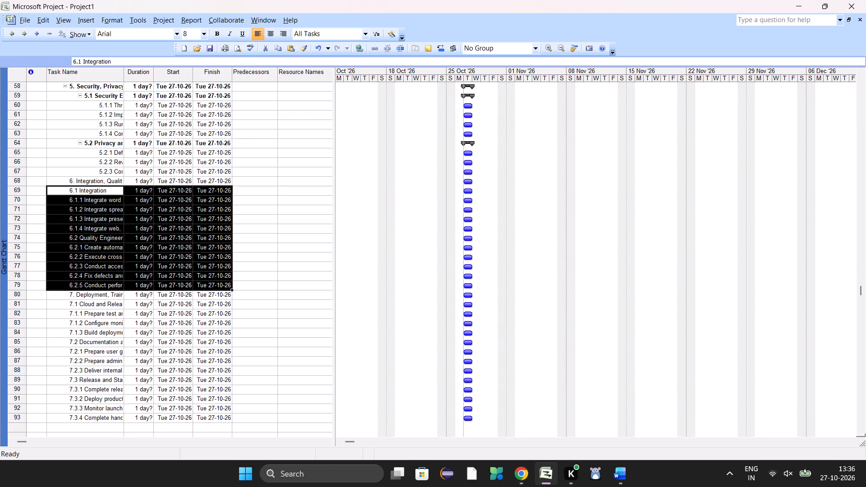
click(22, 31)
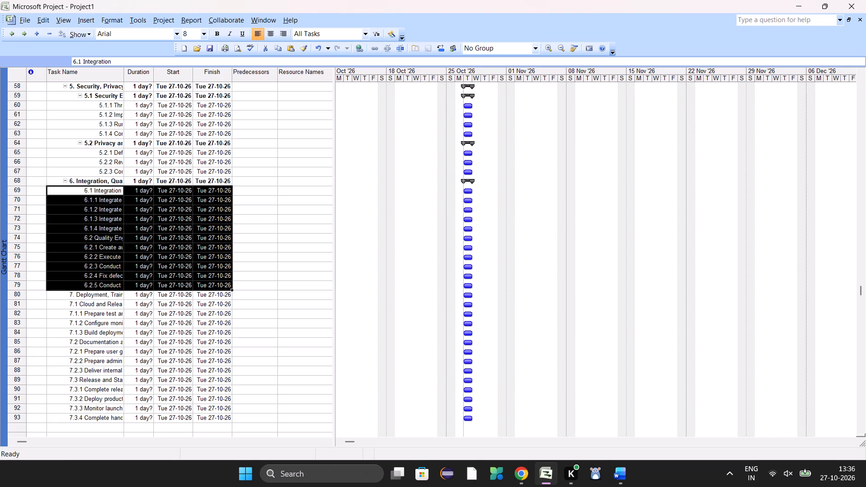
click(249, 223)
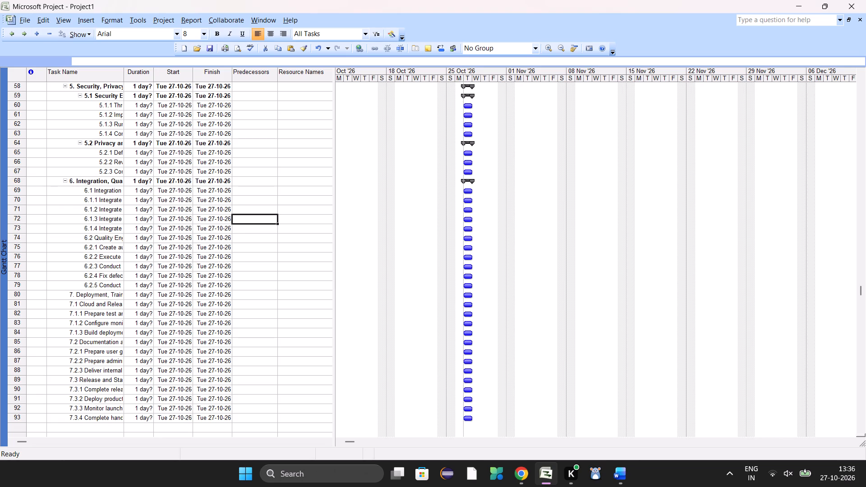
Indent the integration tasks 6.1.1 to 6.1.4 one level beneath 6.1 Integration.
click(48, 197)
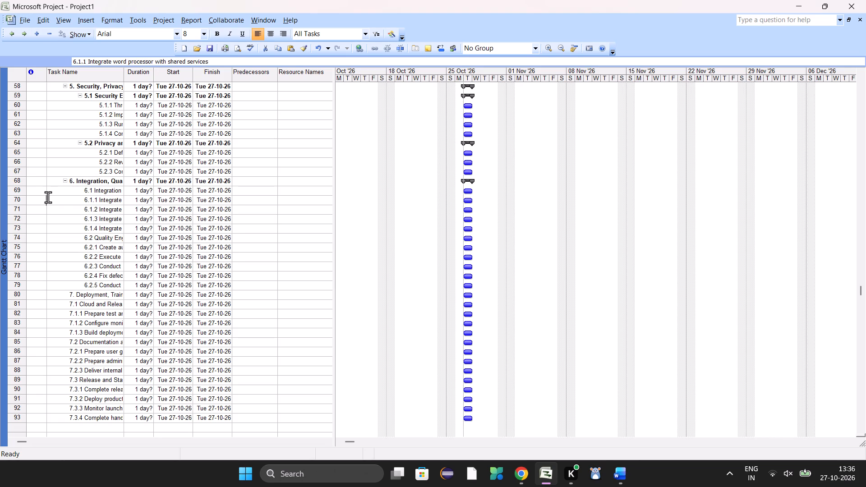
click(51, 201)
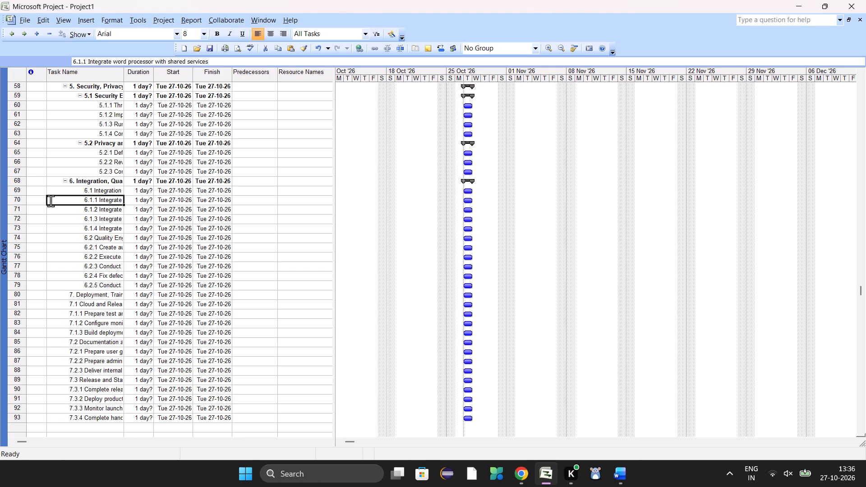
click(56, 233)
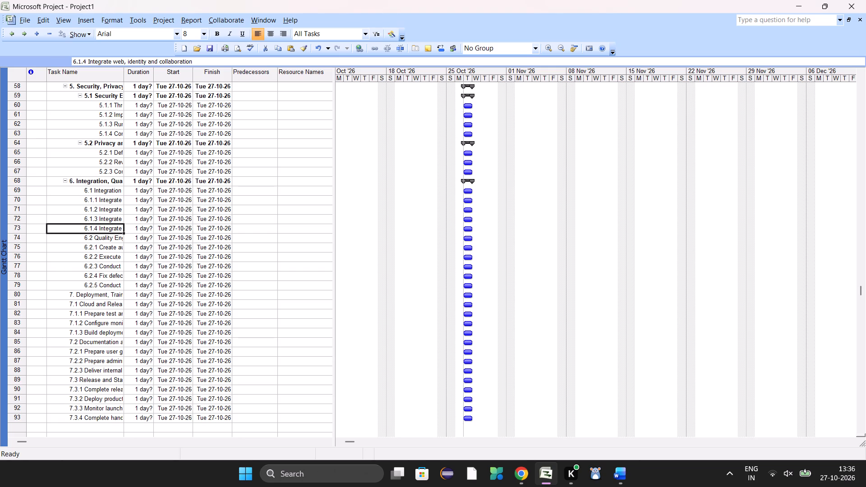
drag(49, 197, 145, 221)
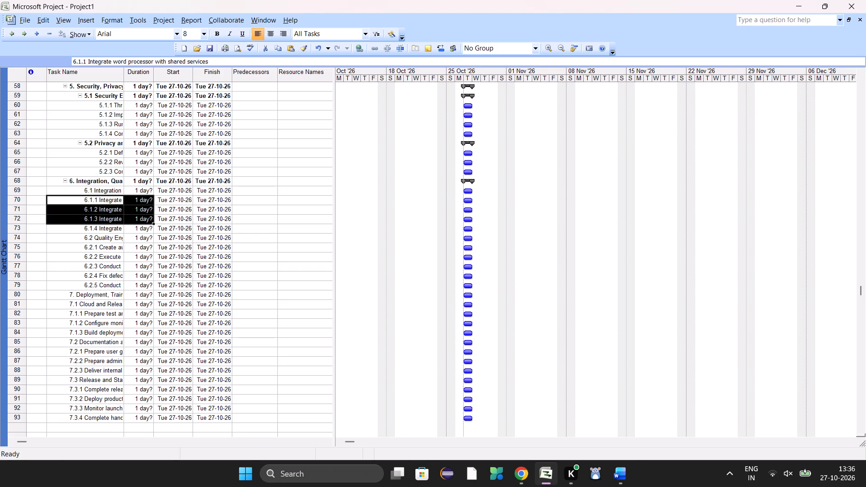
drag(145, 221, 204, 230)
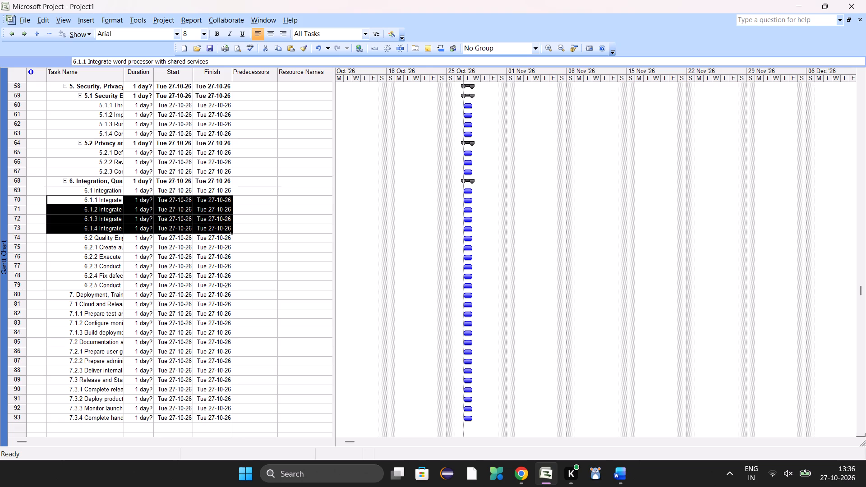
click(26, 37)
click(274, 210)
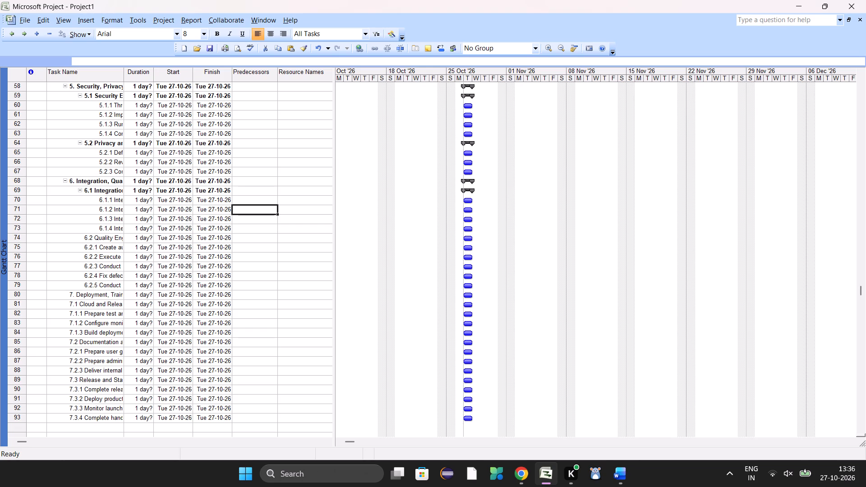
Indent tasks 6.2.1 to 6.2.5 one level beneath 6.2 Quality Engineering.
drag(48, 244, 200, 285)
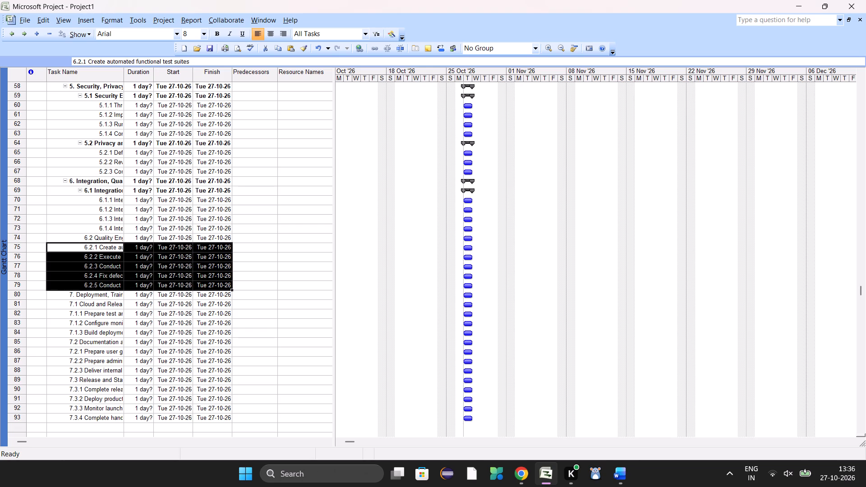
drag(200, 285, 201, 285)
click(23, 36)
click(278, 288)
Indent tasks 7.1 through 7.3.4 one level beneath the section 7 Deployment, Training heading.
scroll(278, 288, down, 1)
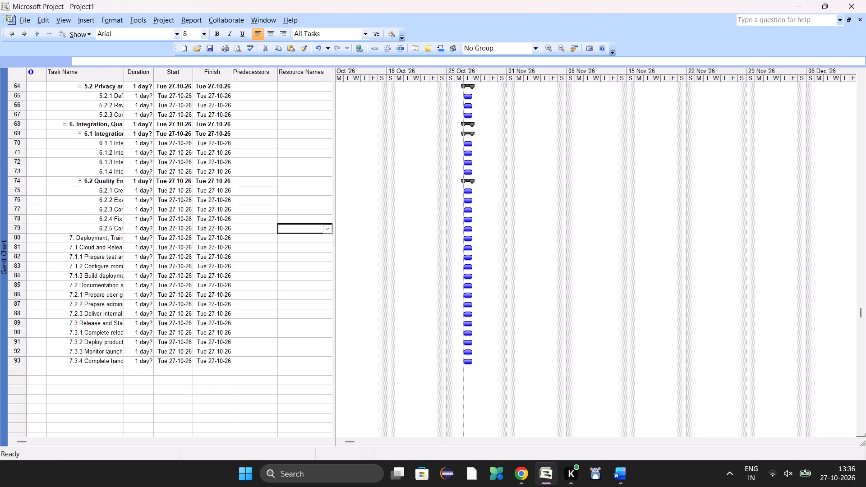
scroll(278, 288, down, 1)
drag(48, 243, 200, 332)
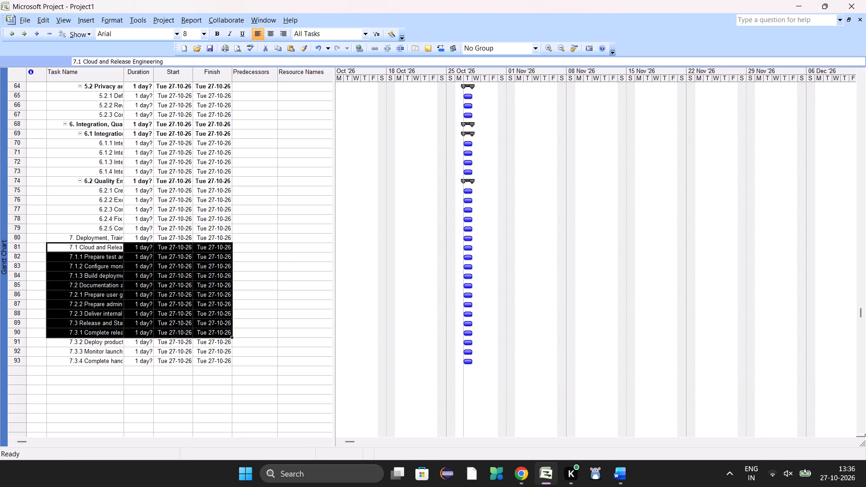
drag(200, 332, 228, 358)
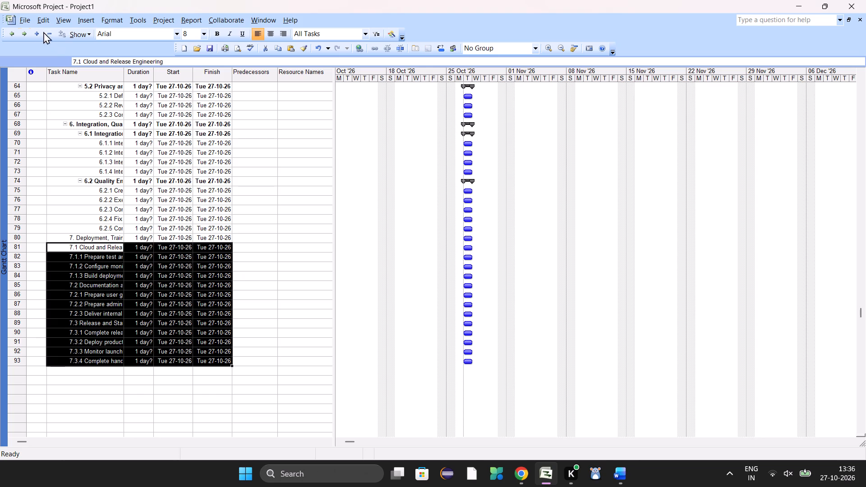
click(22, 32)
click(325, 308)
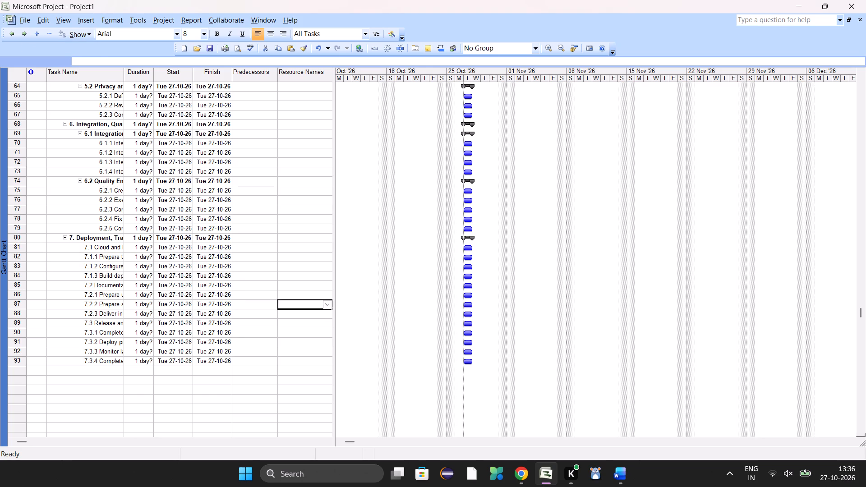
Indent tasks 7.1.1 to 7.1.3 one level beneath 7.1 and tasks 7.2.1 to 7.2.3 beneath 7.2.
drag(48, 253, 157, 284)
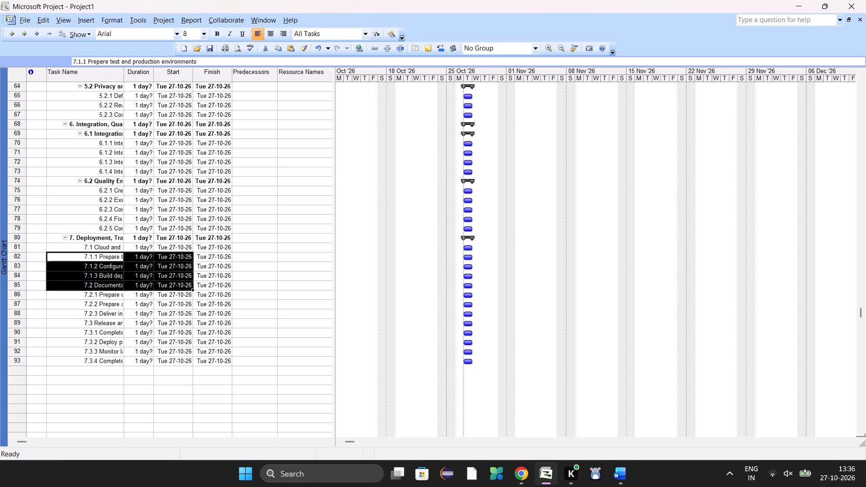
drag(157, 284, 224, 279)
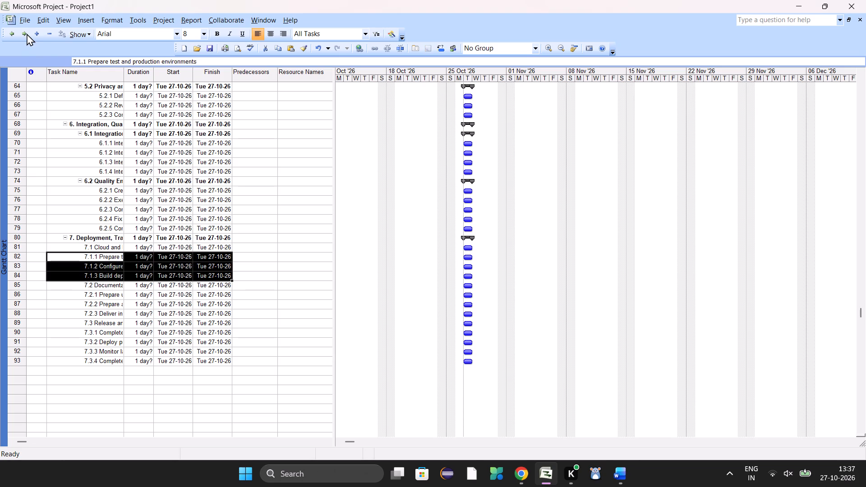
click(27, 34)
click(278, 248)
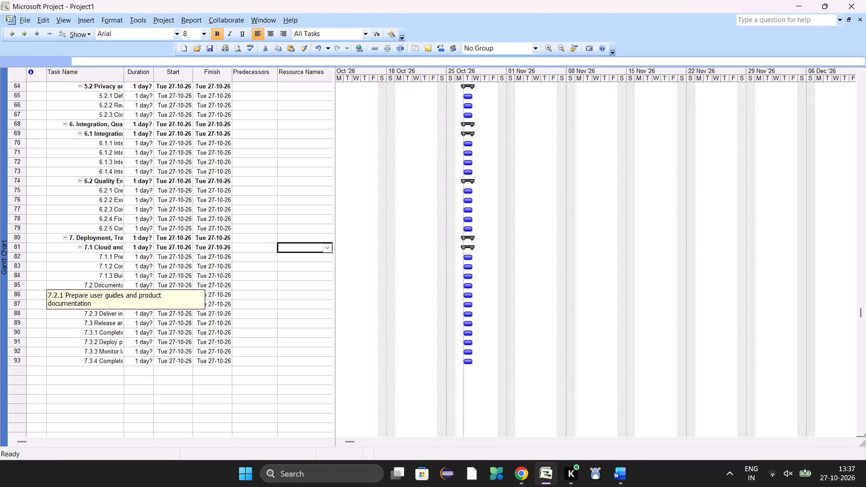
drag(47, 292, 197, 314)
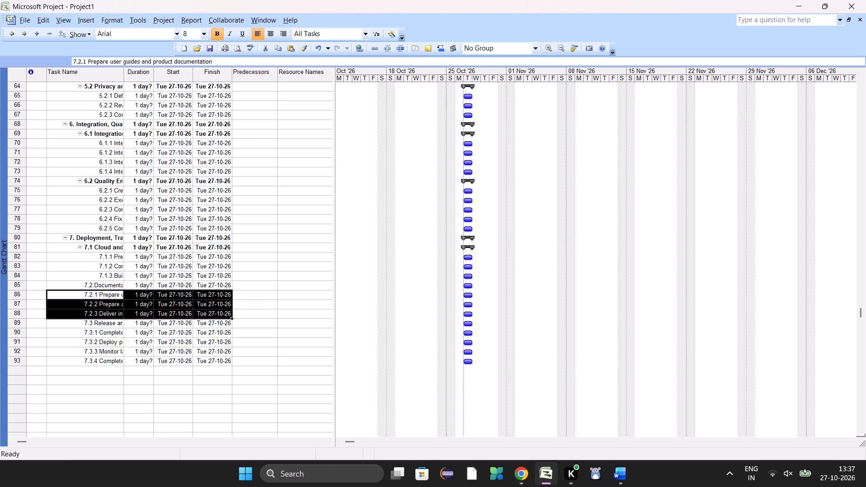
drag(197, 314, 204, 314)
click(26, 37)
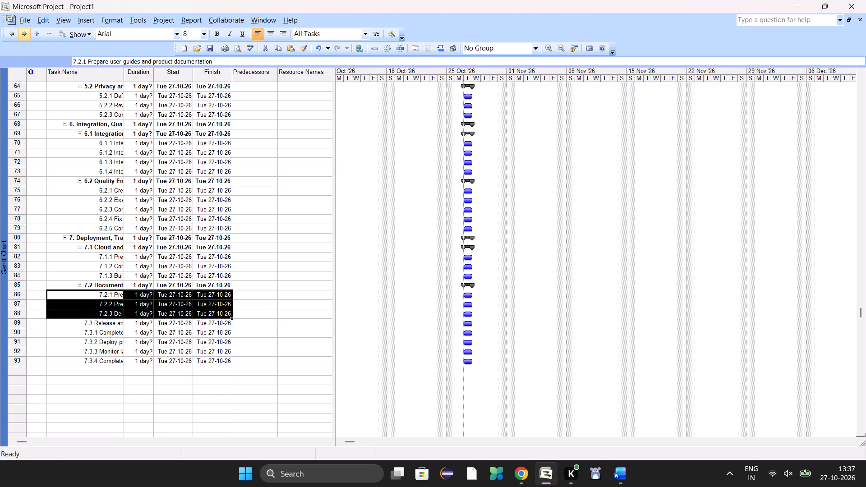
Indent tasks 7.3.1 to 7.3.4 one level beneath the 7.3 Release heading.
scroll(71, 328, up, 1)
click(74, 345)
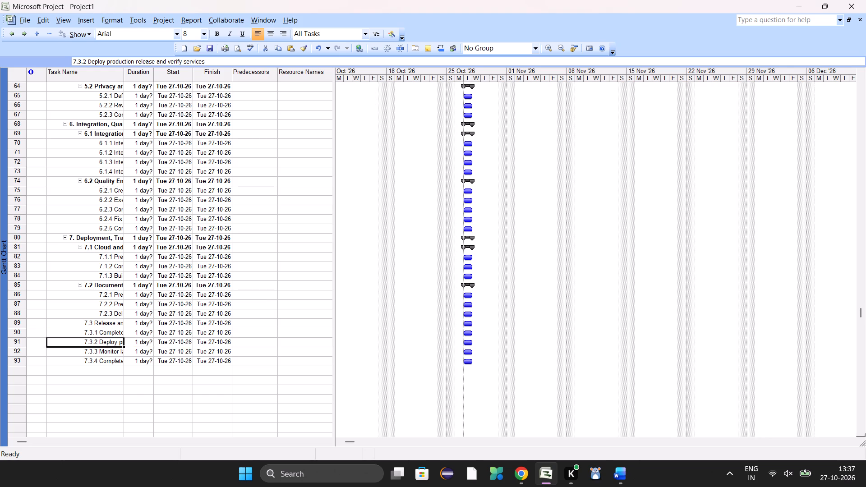
click(60, 383)
drag(48, 329, 98, 337)
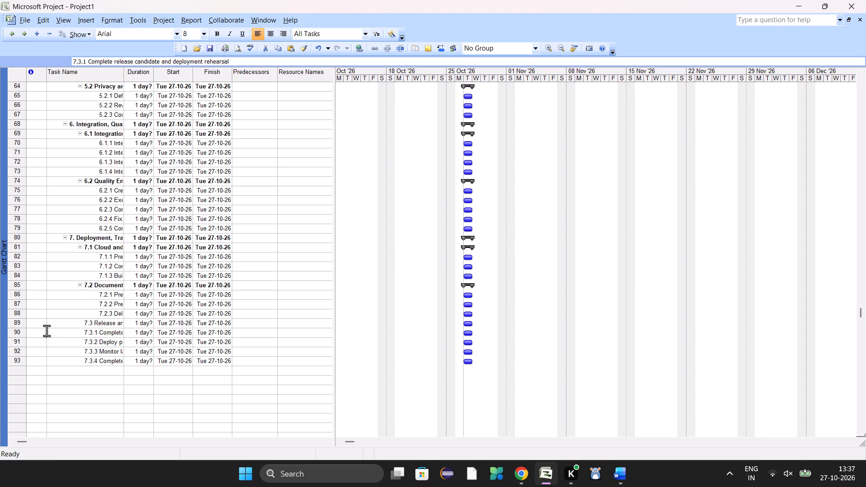
click(55, 338)
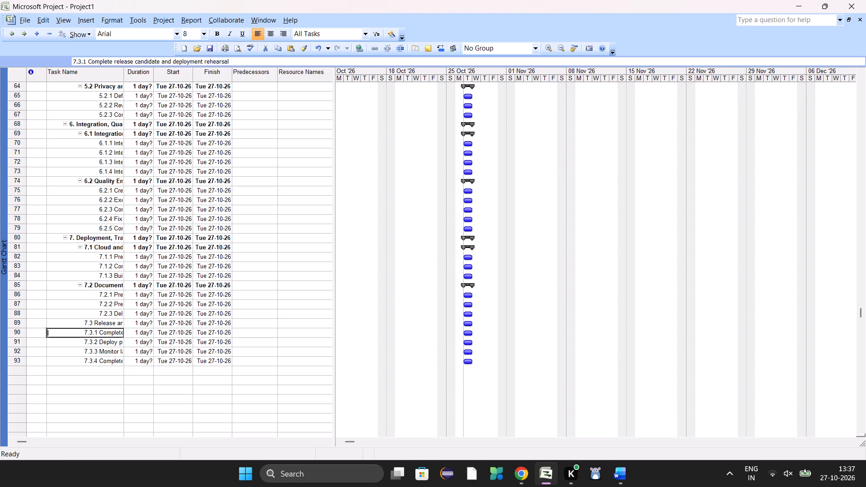
click(46, 361)
drag(49, 330, 217, 359)
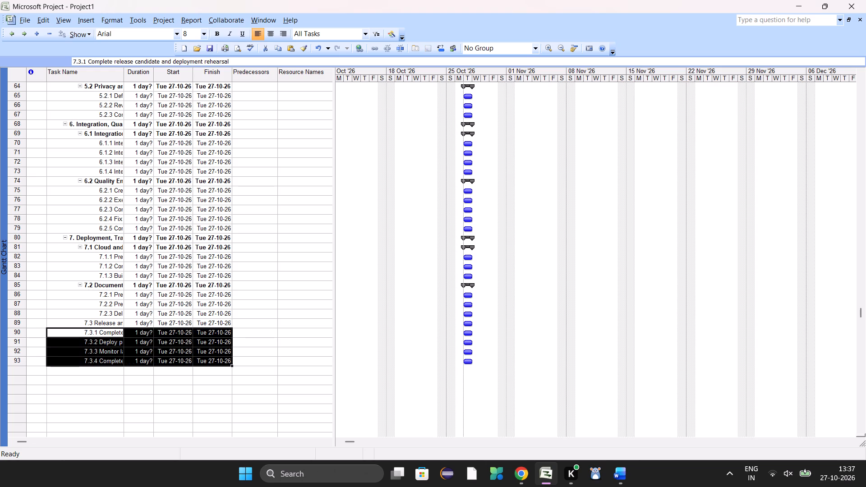
click(28, 37)
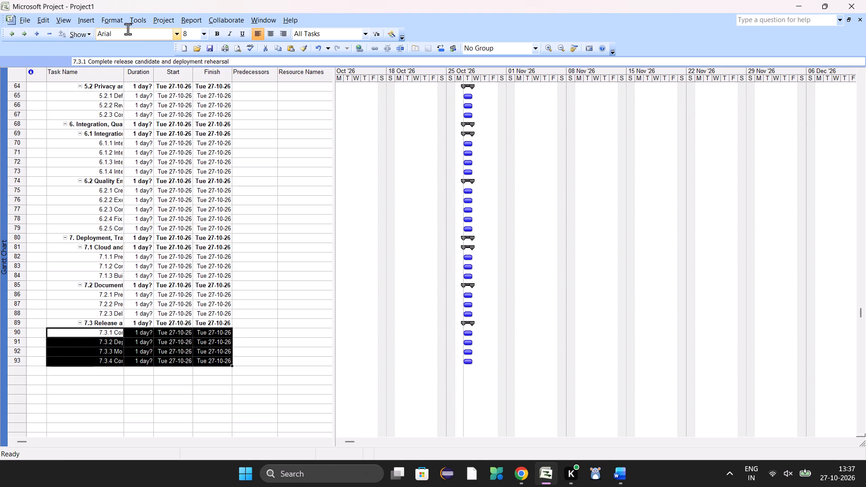
click(252, 174)
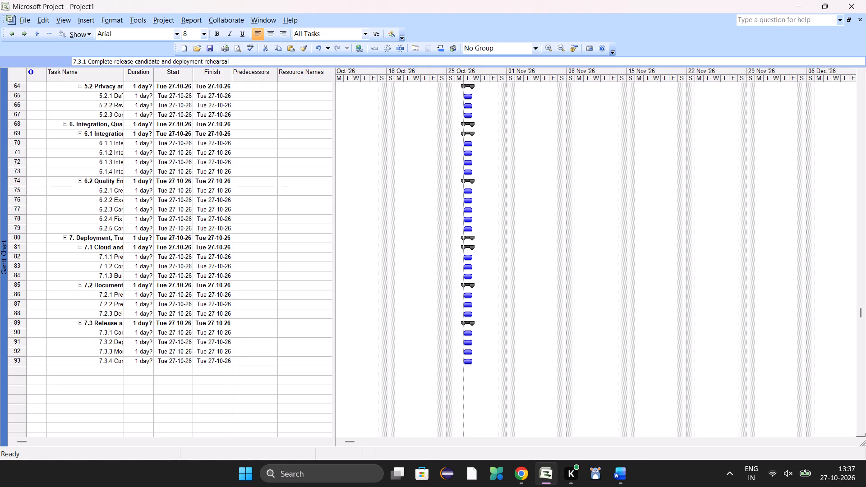
In the calendar options reached from the Standard project calendar's working time settings, set the hours per day to 24.
click(116, 23)
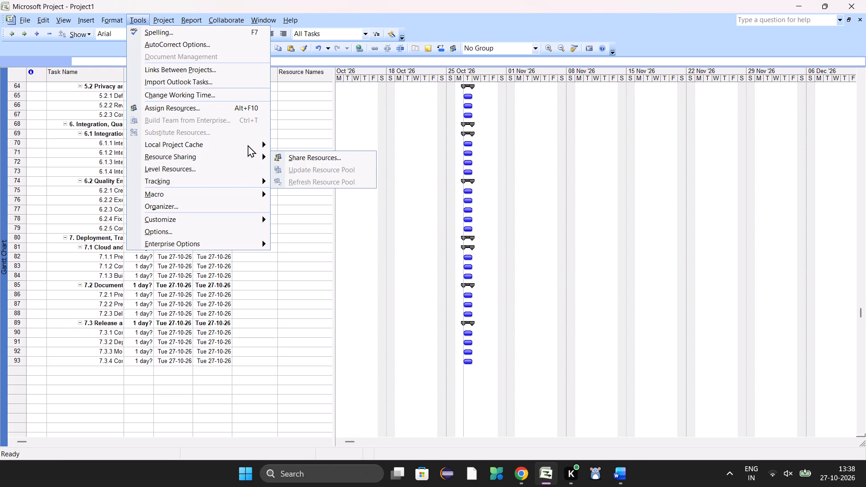
click(220, 98)
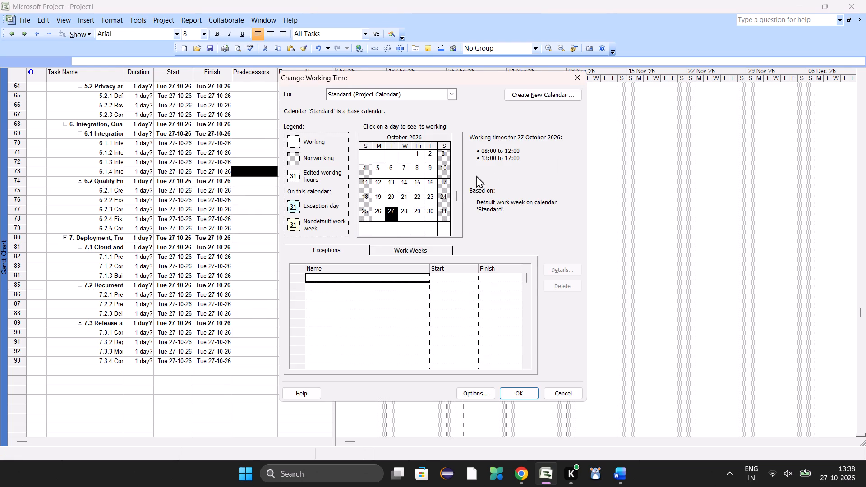
click(403, 99)
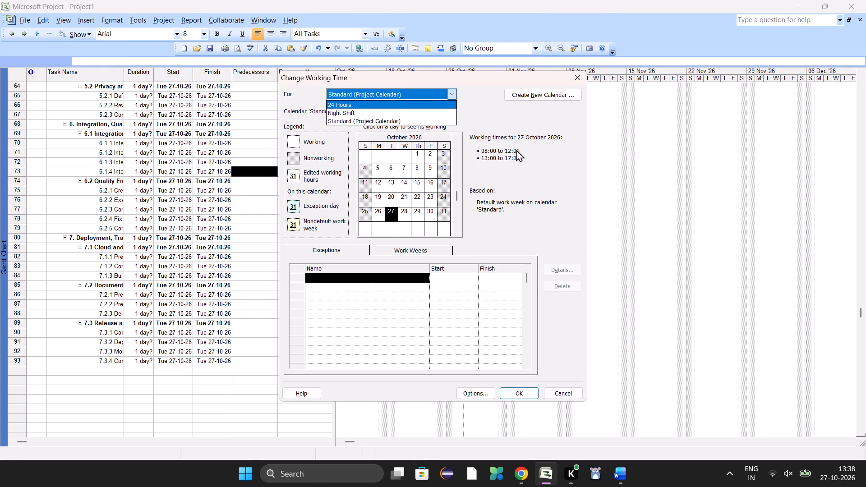
click(541, 184)
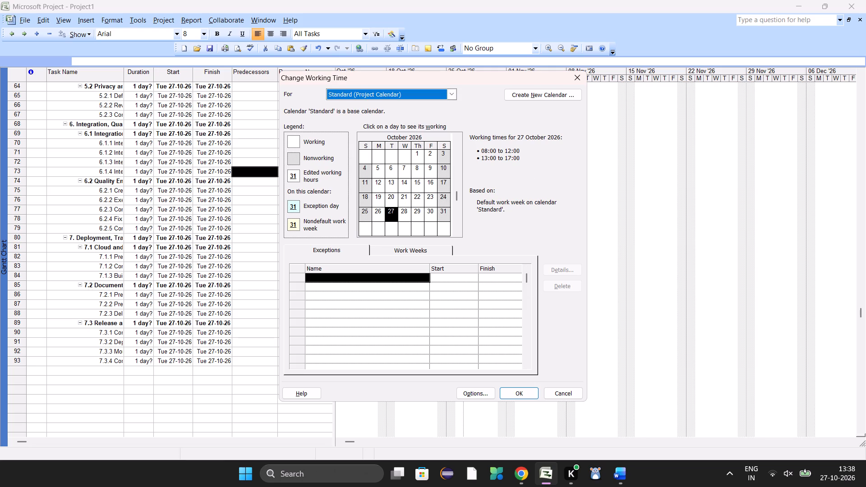
click(483, 390)
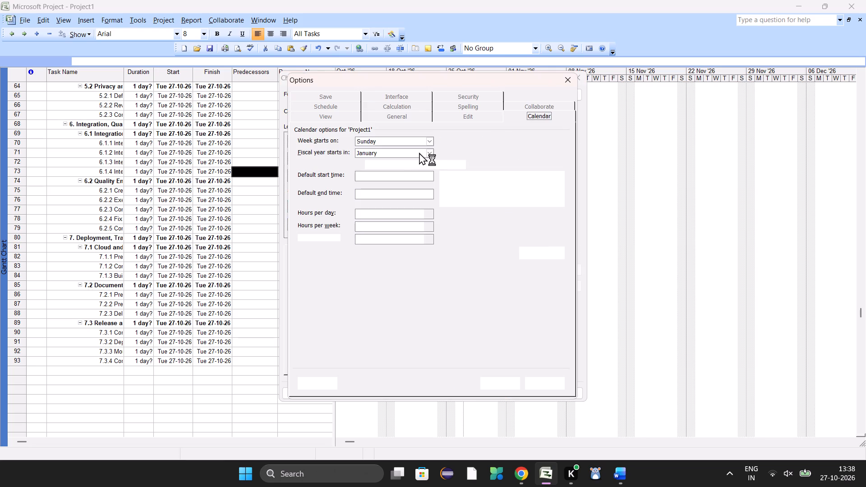
click(538, 112)
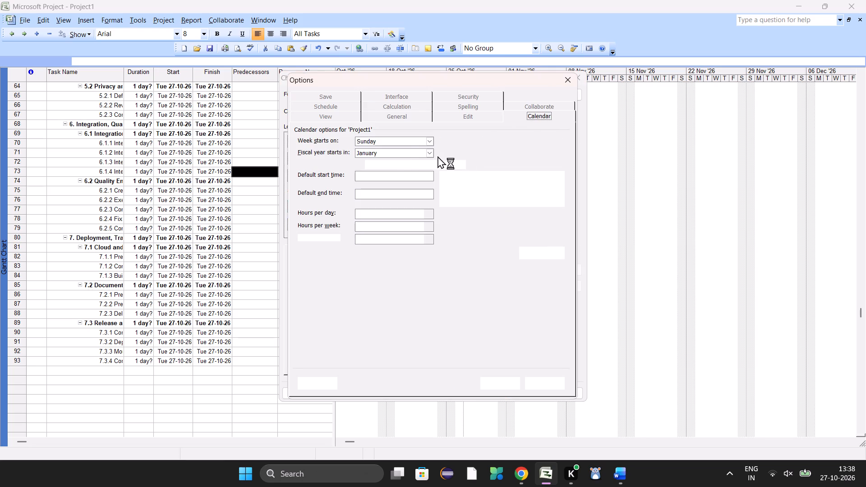
click(430, 154)
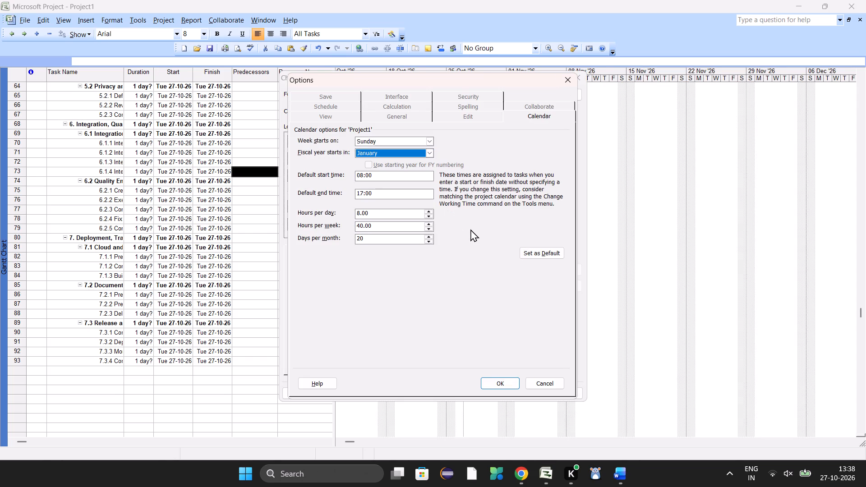
click(455, 266)
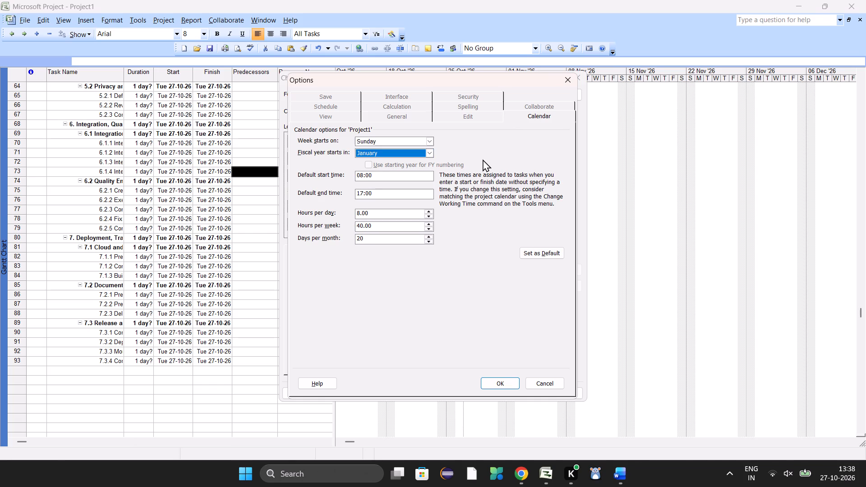
click(482, 159)
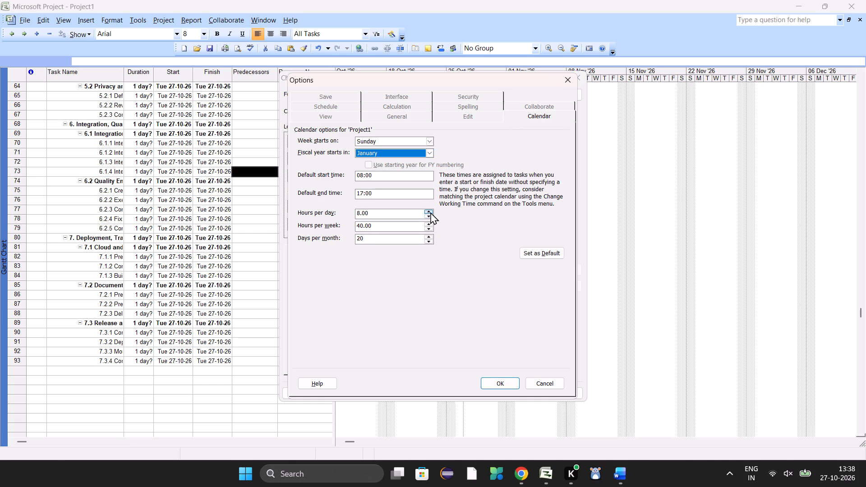
triple_click(430, 212)
click(430, 212)
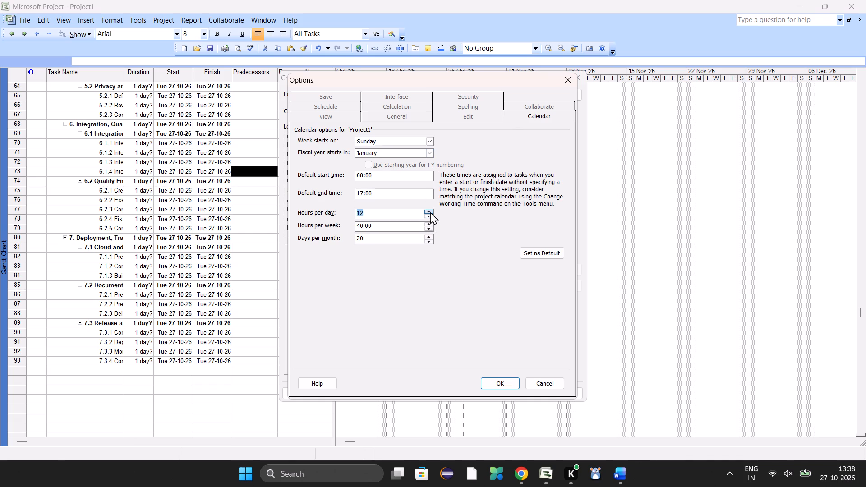
key(BackSpace)
text(24)
click(428, 263)
Leave the calendar options open and bring up the Windows Start screen.
click(232, 480)
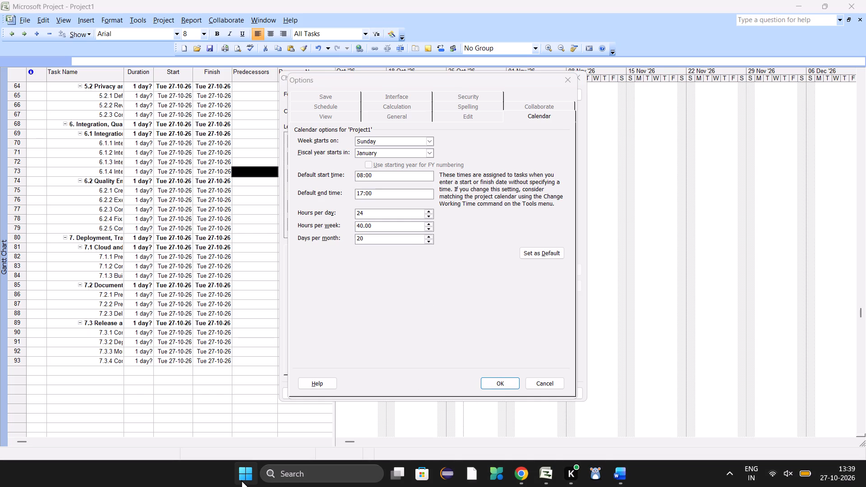
click(241, 480)
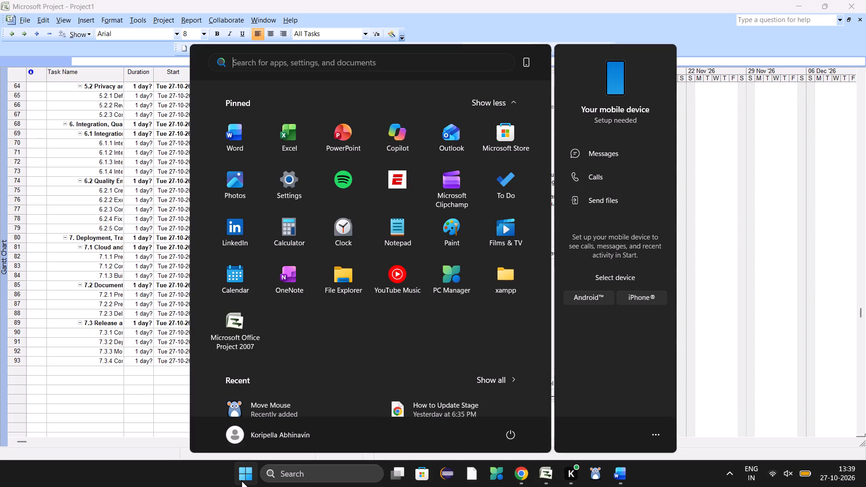
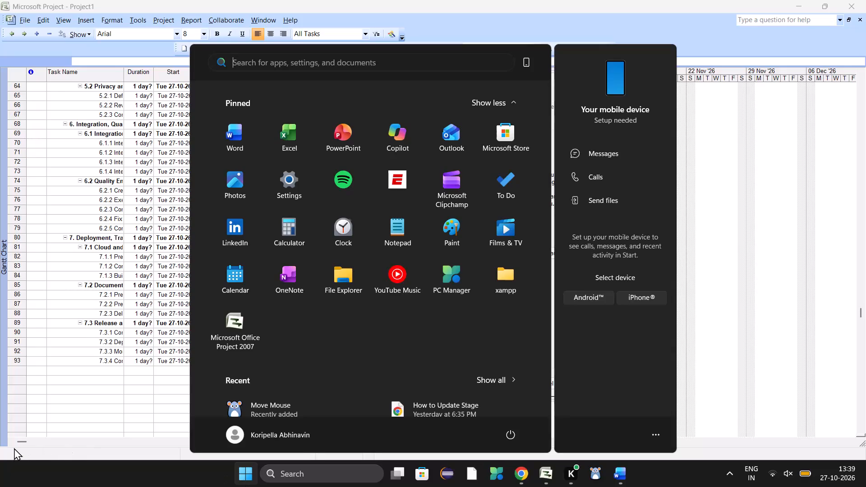
Return to the open calendar options and set the hours per week to 144.
click(88, 337)
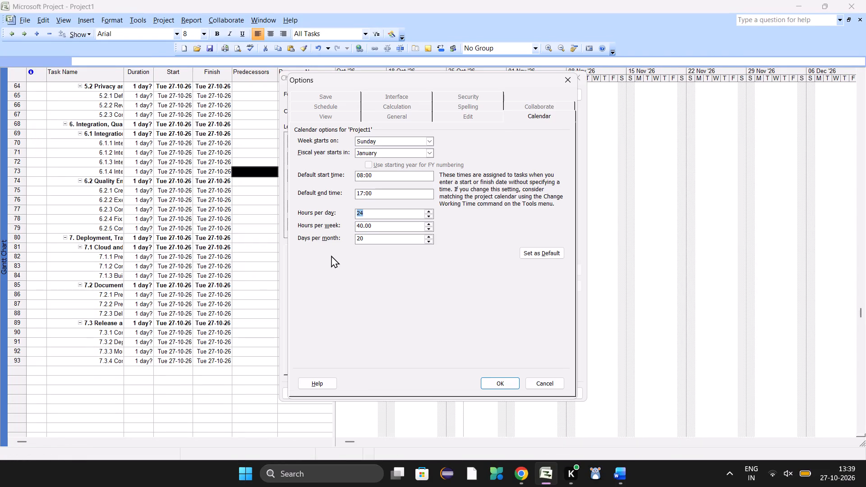
click(383, 227)
key(BackSpace)
key(BackSpace)
key(BackSpace)
key(BackSpace)
key(BackSpace)
key(BackSpace)
key(BackSpace)
key(BackSpace)
key(BackSpace)
key(BackSpace)
text(144)
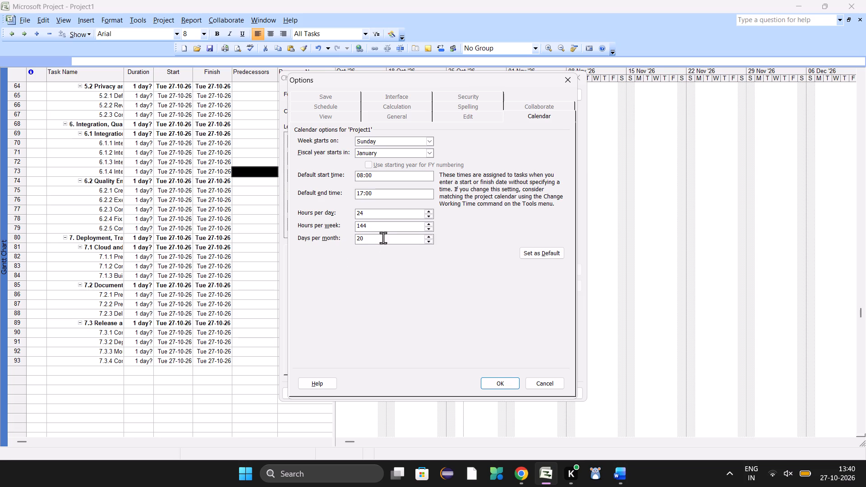
Set the days per month to 30 and apply the calendar options.
click(382, 242)
key(BackSpace)
key(BackSpace)
text(30)
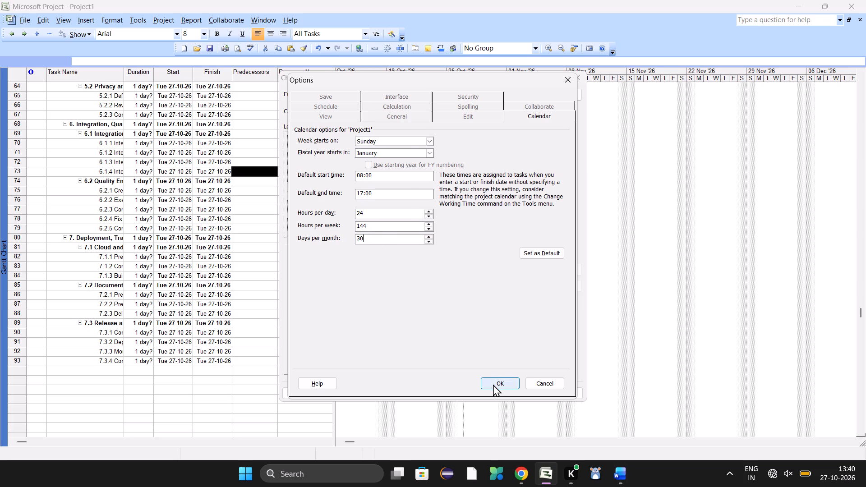
click(493, 384)
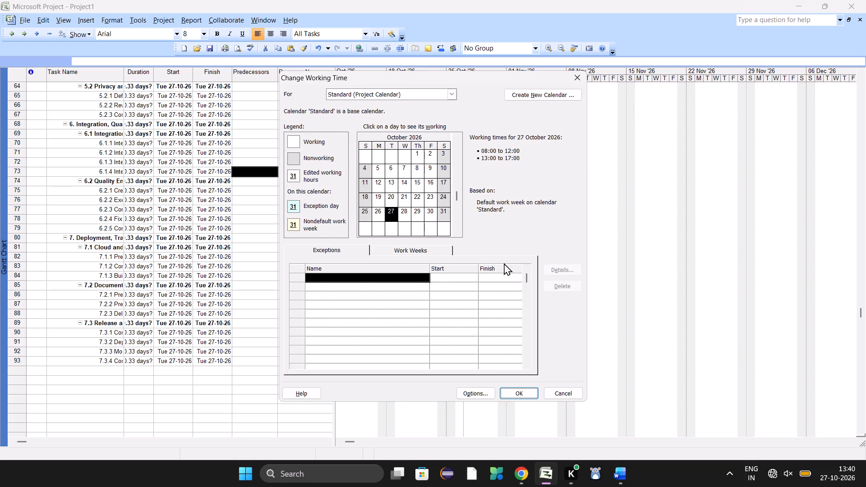
Reopen the calendar options from the Standard project calendar's working time settings.
click(485, 394)
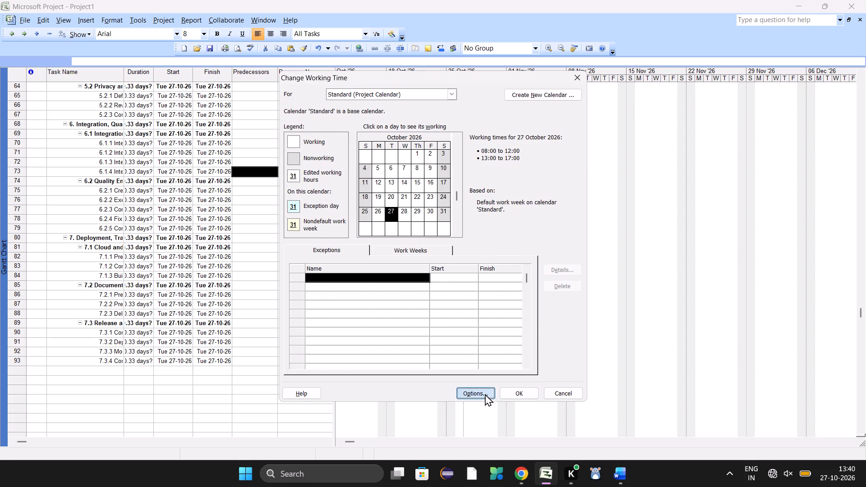
click(485, 394)
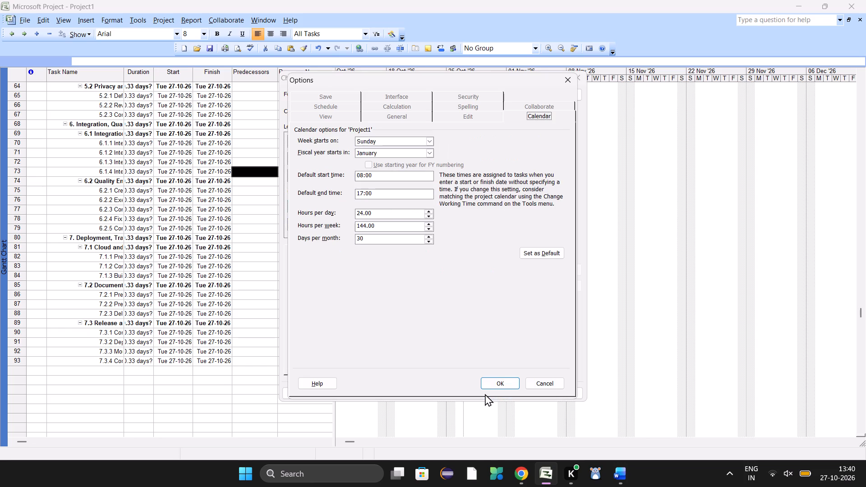
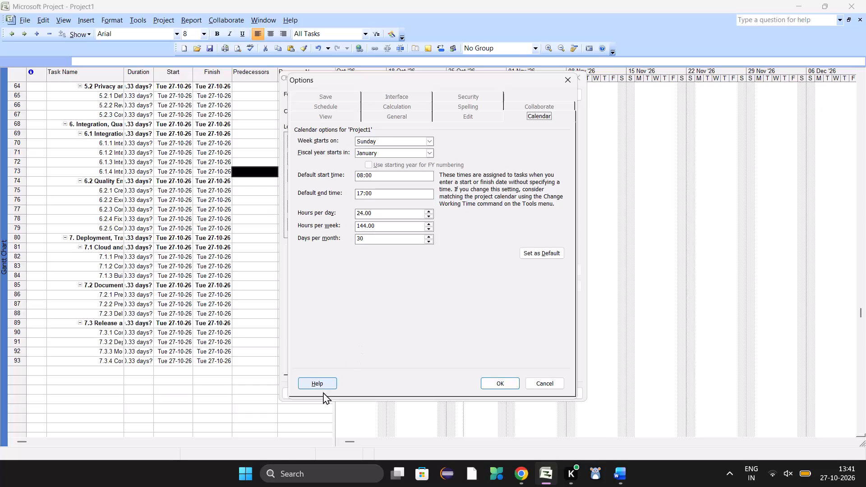
Put the computer to sleep with the project and its calendar options left open.
click(245, 480)
click(508, 431)
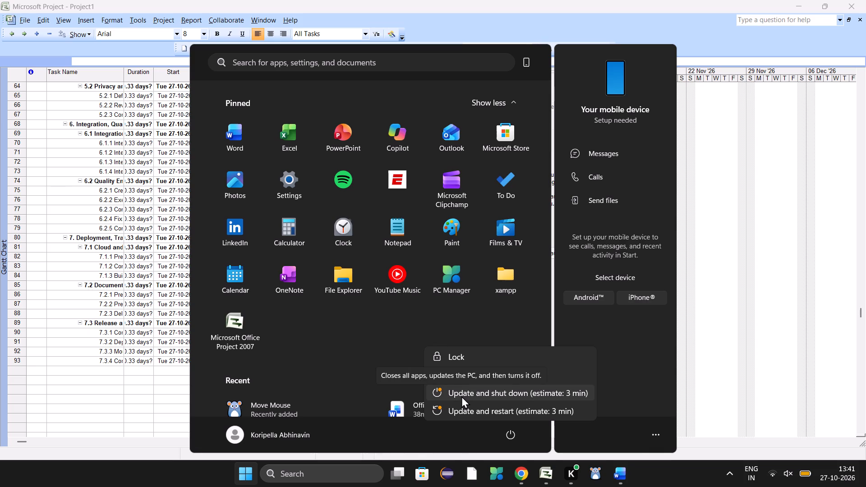
click(434, 375)
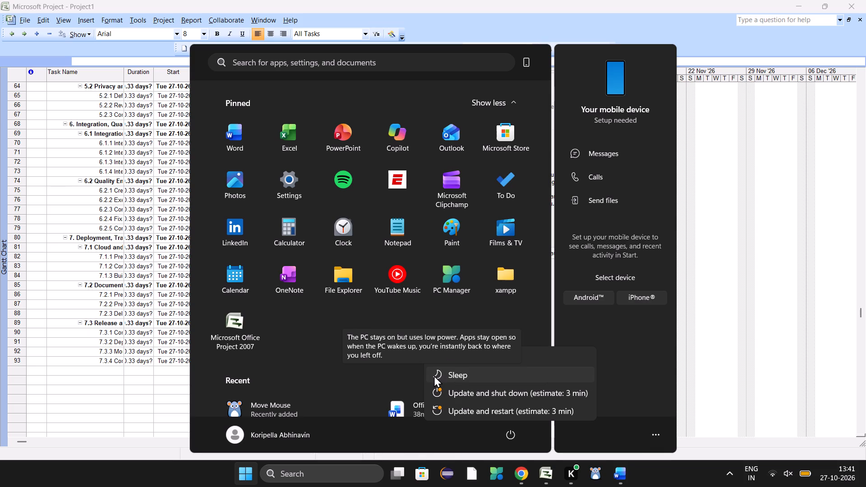